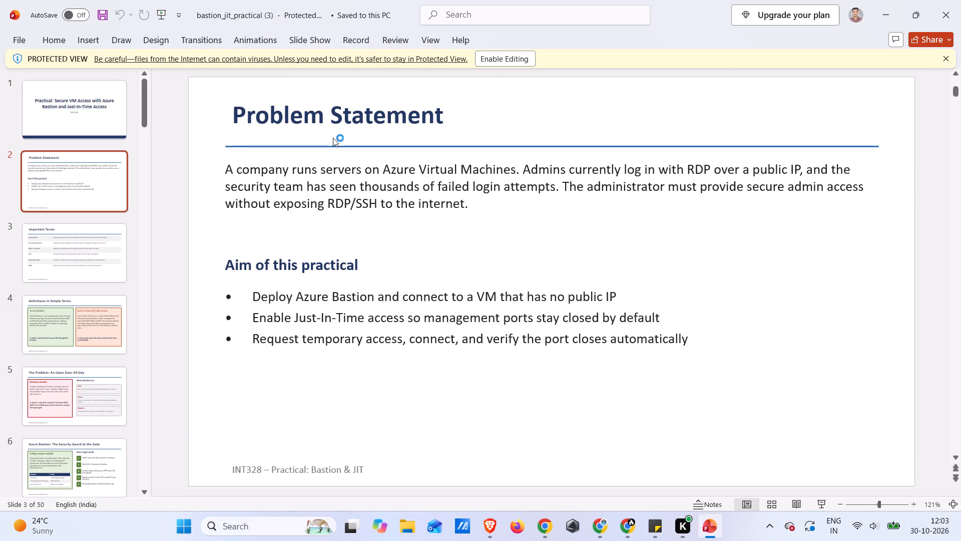
# Skim the introductory slides from the problem statement to the Task 1 title, and go back to the important terms.
pyautogui.press('Down')
pyautogui.press('Down')
pyautogui.press('Down')
pyautogui.press('Down')
pyautogui.press('Down')
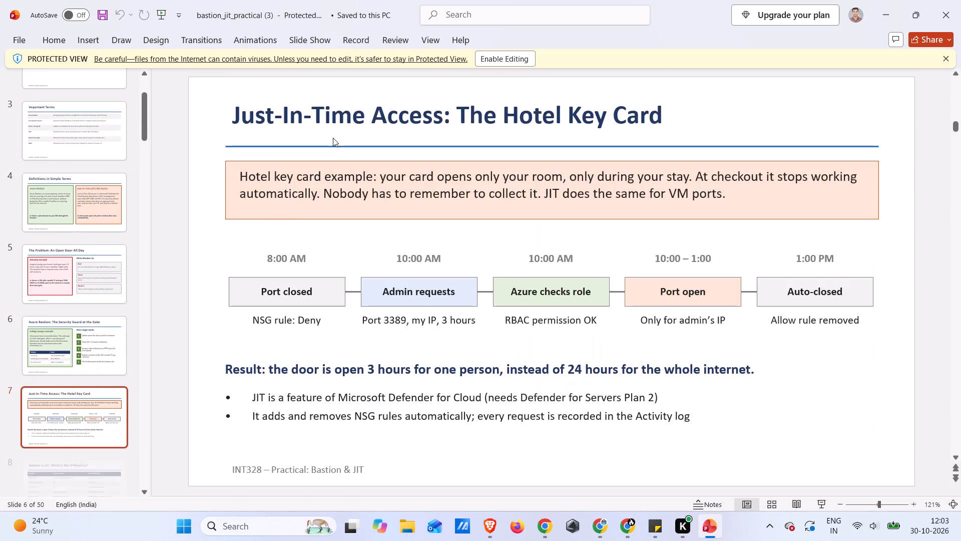
pyautogui.press('Down')
pyautogui.press('Down')
pyautogui.press('Down')
pyautogui.press('Down')
pyautogui.press('Down')
pyautogui.press('Down')
pyautogui.press('Down')
pyautogui.press('Up')
pyautogui.press('Up')
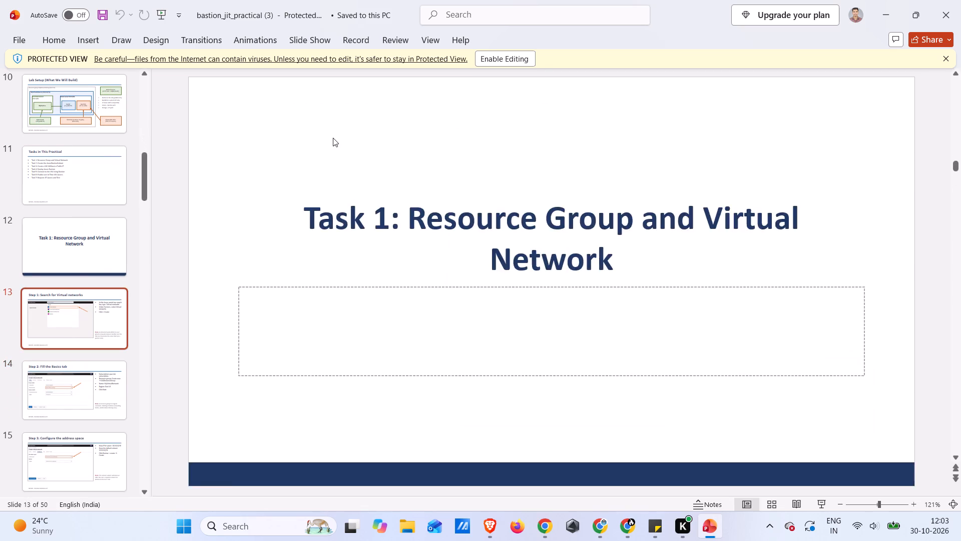
pyautogui.press('Up')
pyautogui.press('Up')
pyautogui.press('Up')
pyautogui.press('Up')
pyautogui.press('Up')
pyautogui.press('Up')
pyautogui.press('Up')
pyautogui.press('Up')
pyautogui.press('Up')
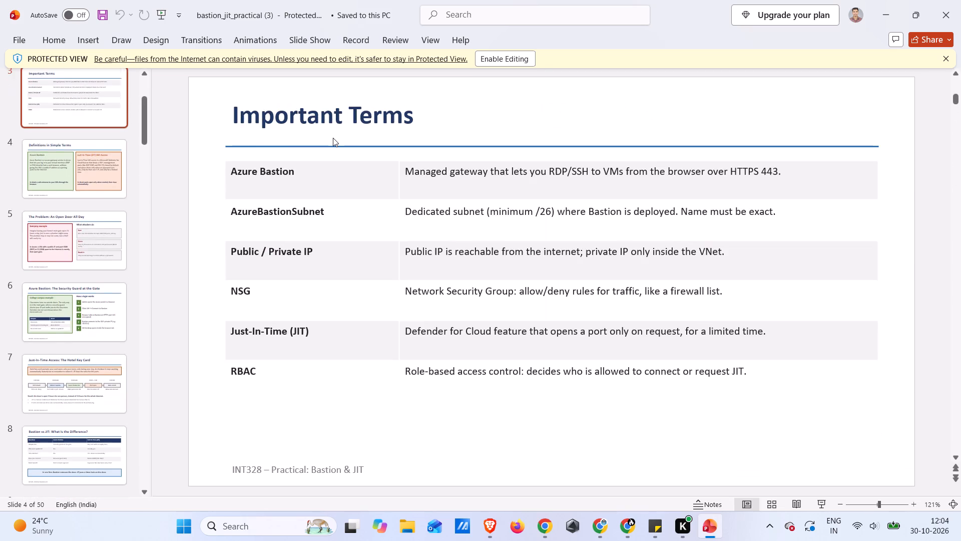
pyautogui.press('Up')
# Read forward through the concept slides and the task list to the slide on searching for virtual networks.
pyautogui.press('Down')
pyautogui.press('Down')
pyautogui.press('Down')
pyautogui.press('Down')
pyautogui.press('Down')
pyautogui.press('Down')
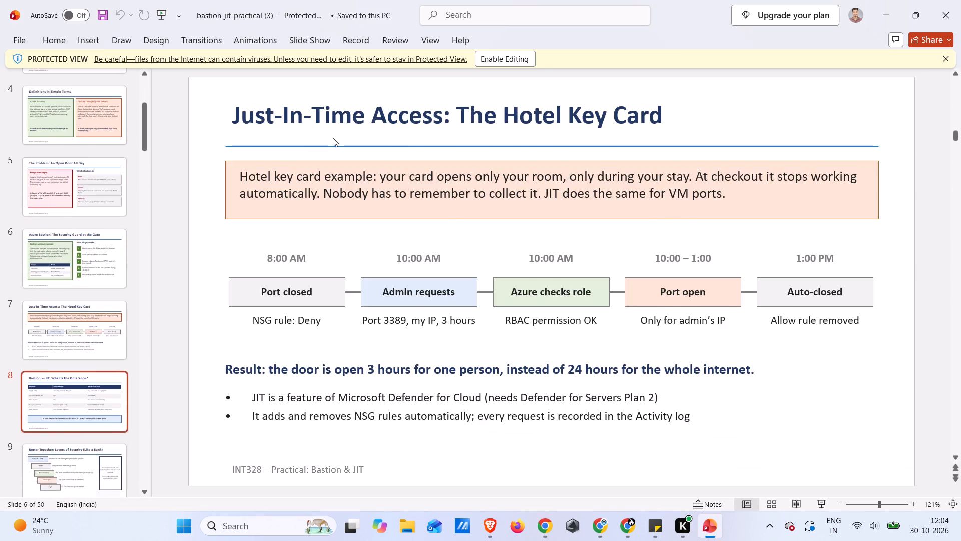
pyautogui.press('Down')
pyautogui.press('Down')
pyautogui.press('Down')
pyautogui.press('Down')
pyautogui.press('Up')
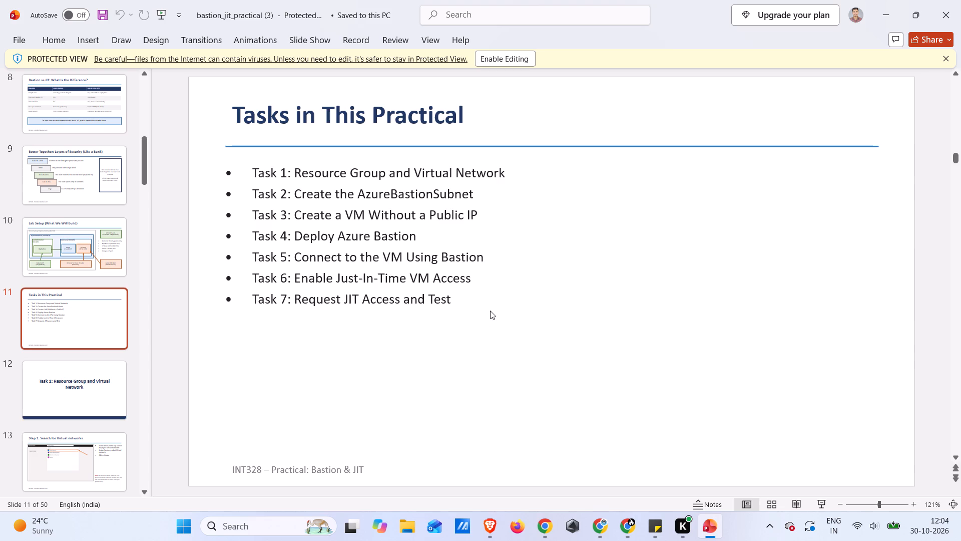
pyautogui.press('Down')
pyautogui.press('Down')
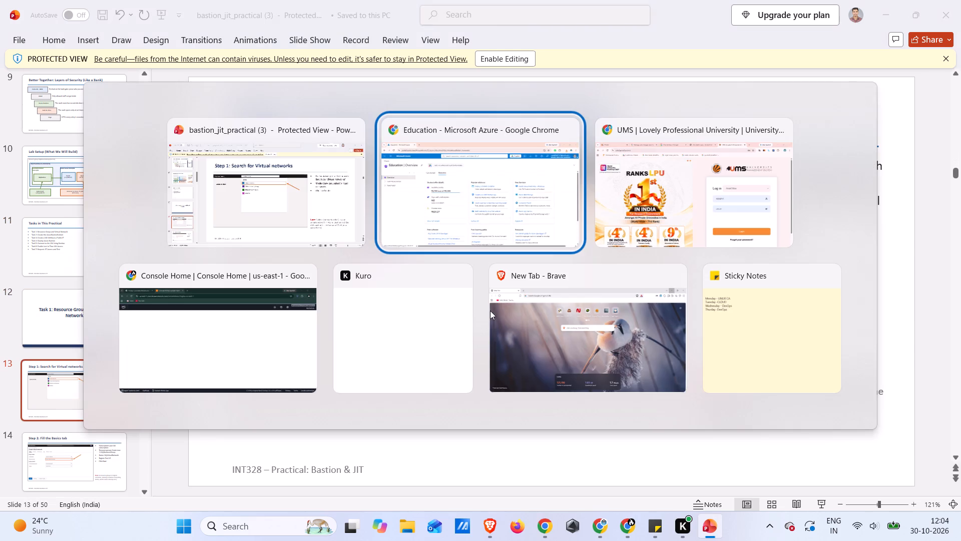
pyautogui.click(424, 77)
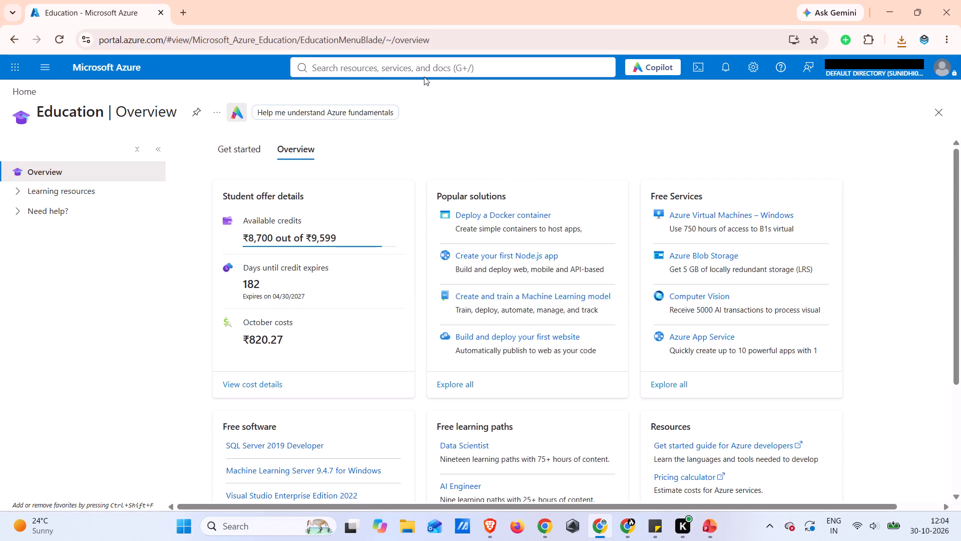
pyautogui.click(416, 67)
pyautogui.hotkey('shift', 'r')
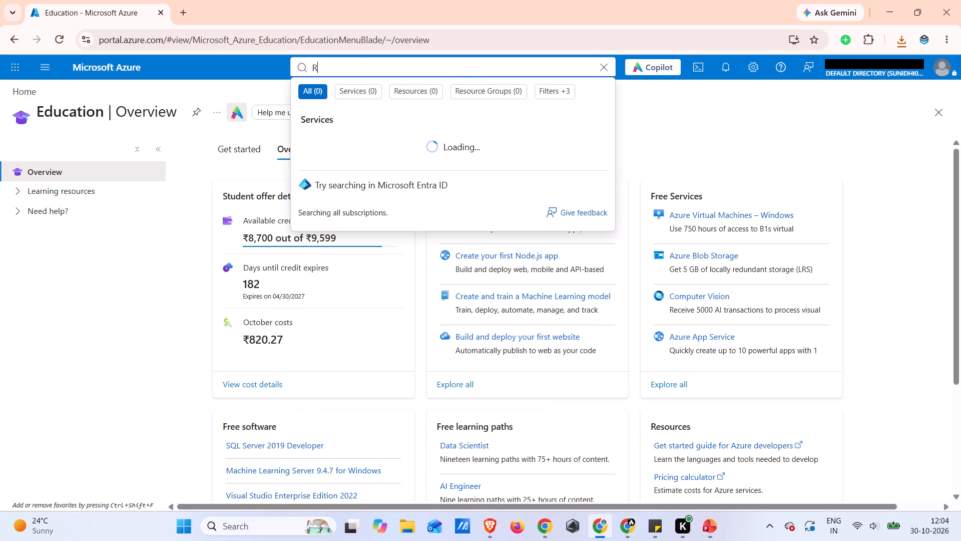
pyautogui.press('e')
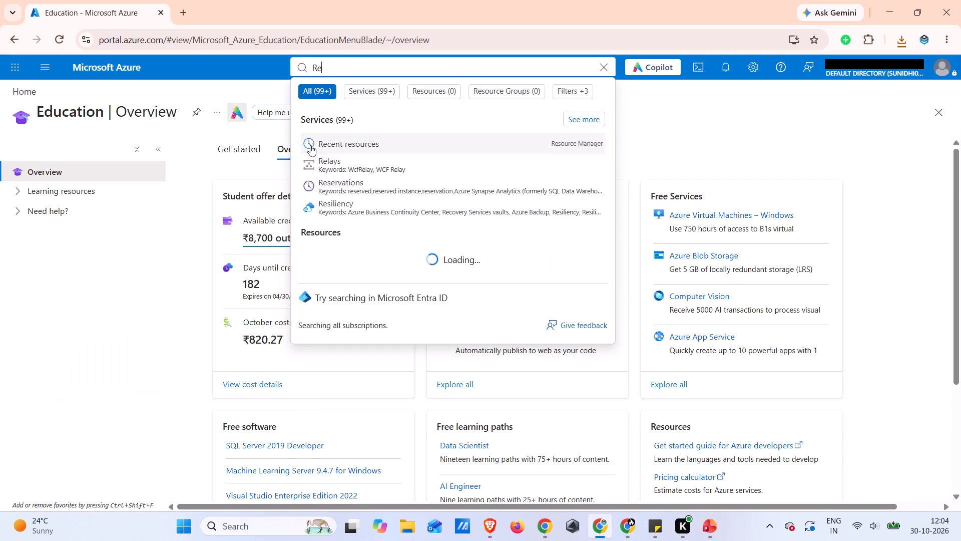
# In the Azure portal in Chrome, examine the existing resource groups from the home page.
pyautogui.click(101, 75)
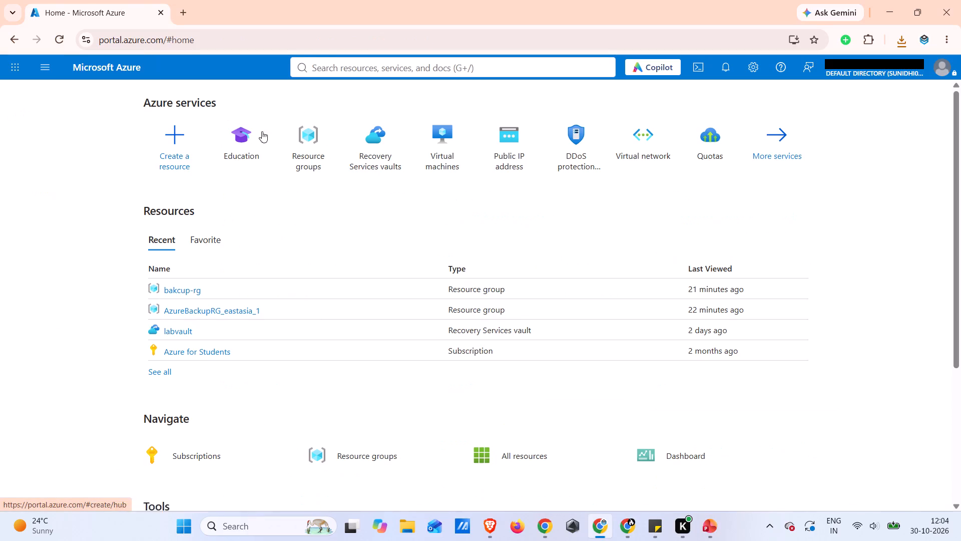
pyautogui.click(329, 158)
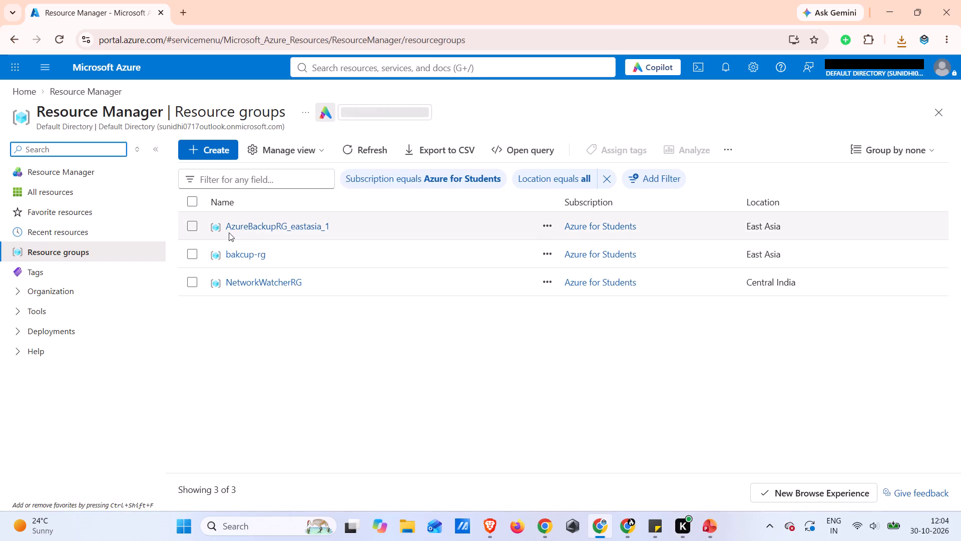
# Return to the Azure portal home page and open a second copy of it in a new tab.
pyautogui.click(116, 72)
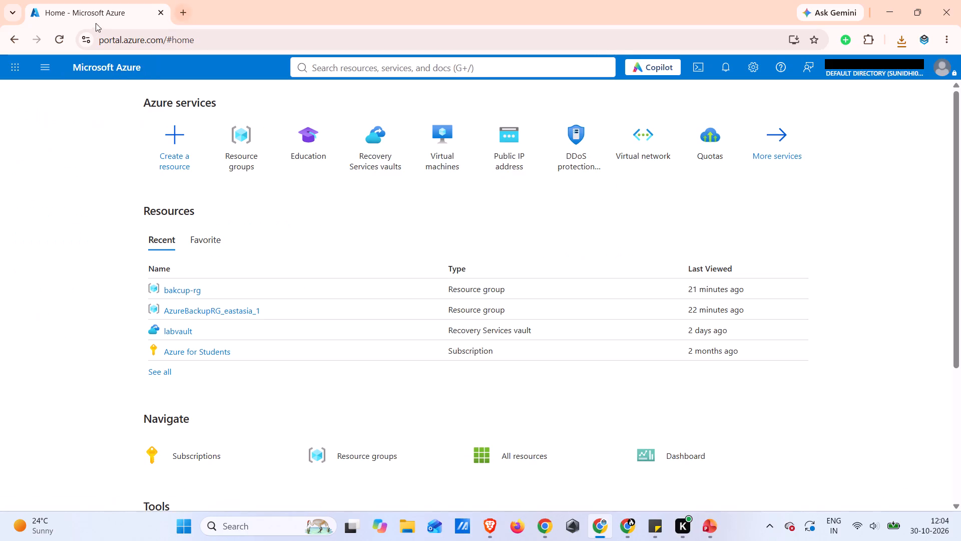
pyautogui.rightClick(96, 72)
pyautogui.click(118, 88)
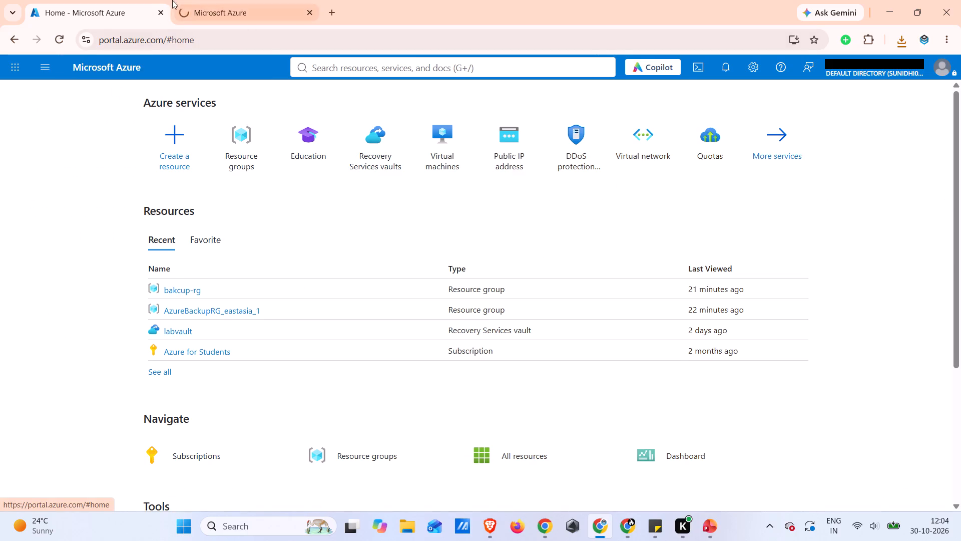
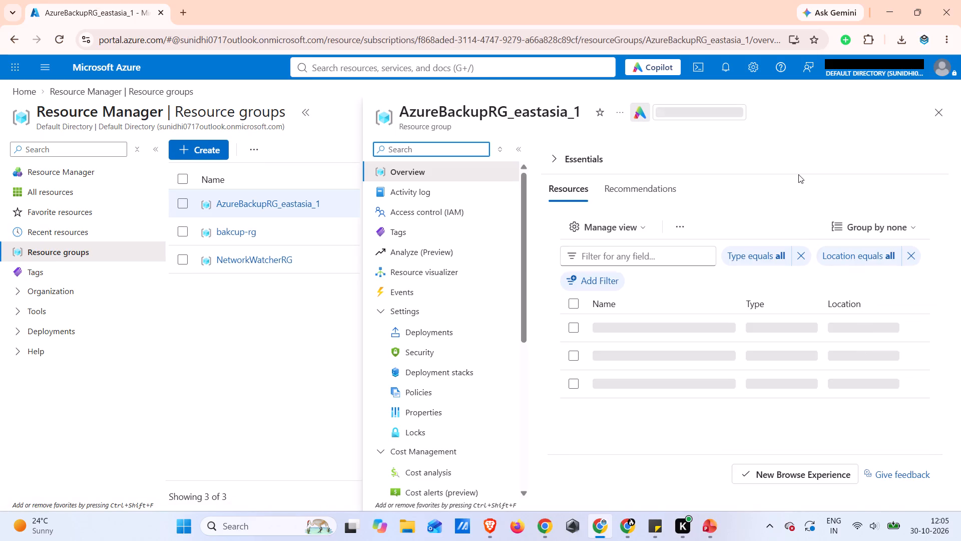
# Delete the resource group AzureBackupRG_eastasia_1 together with its dependent resources, entering its name as confirmation.
pyautogui.click(311, 114)
pyautogui.click(469, 229)
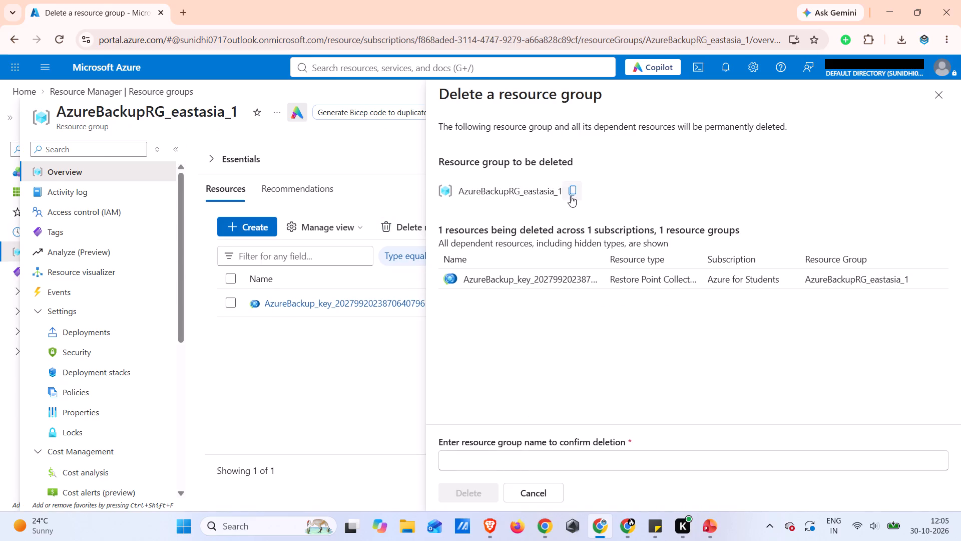
pyautogui.click(571, 196)
pyautogui.click(493, 453)
pyautogui.hotkey('ctrl', 'v')
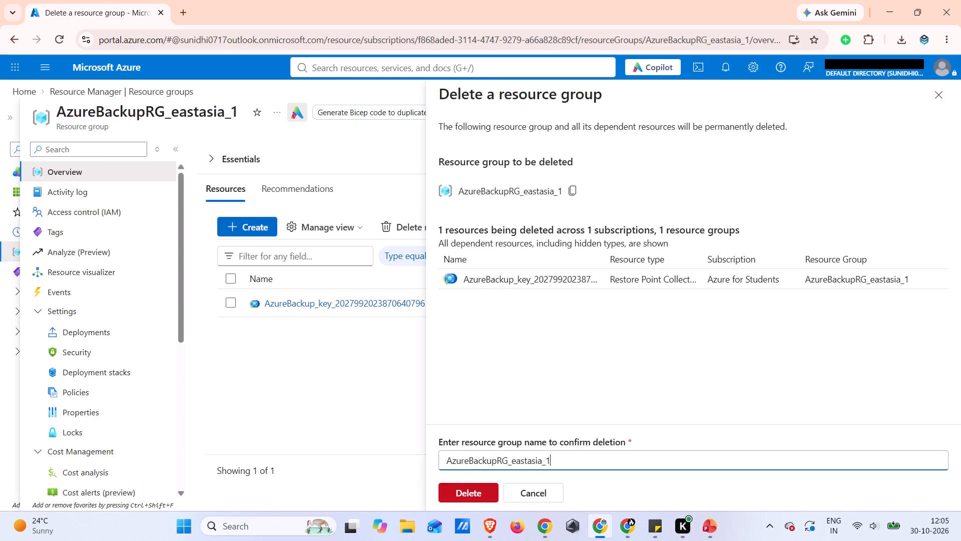
pyautogui.click(482, 489)
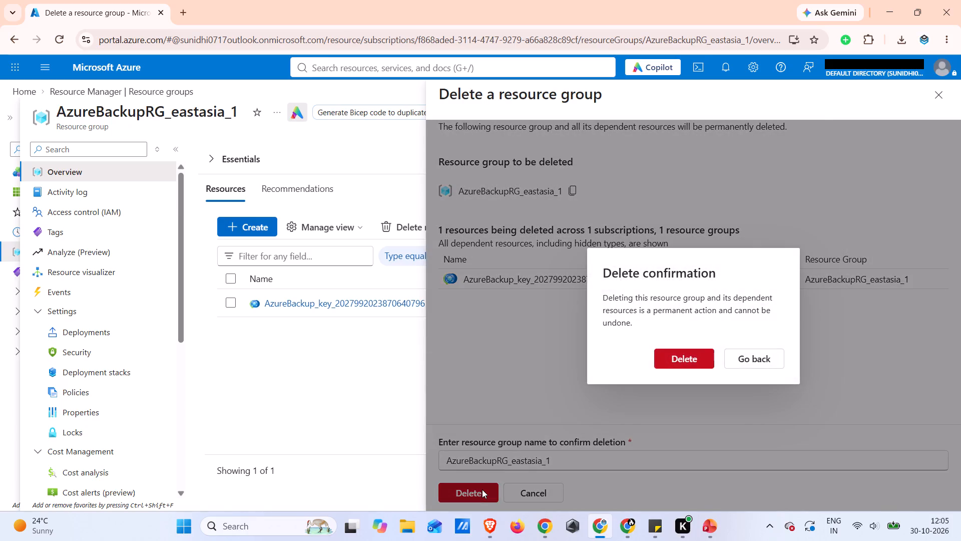
pyautogui.click(698, 364)
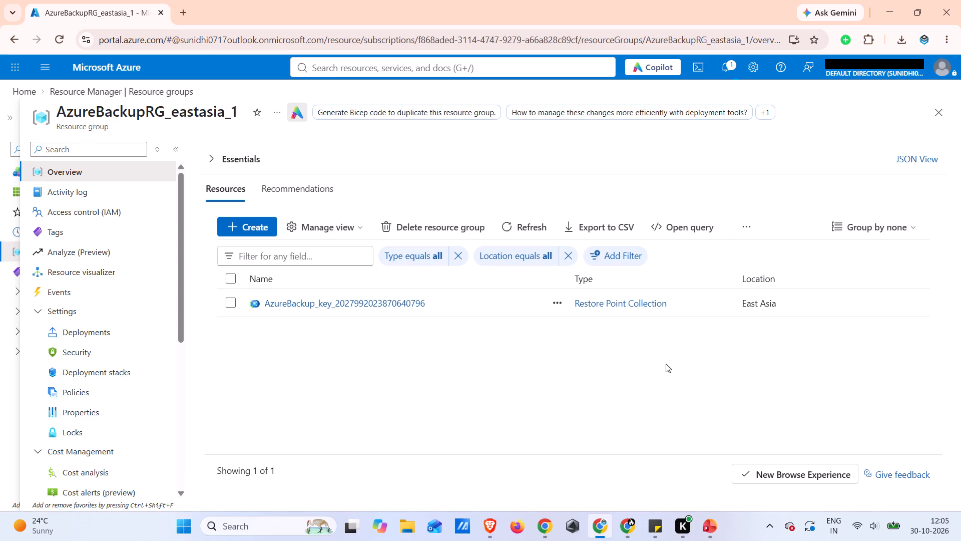
pyautogui.click(232, 294)
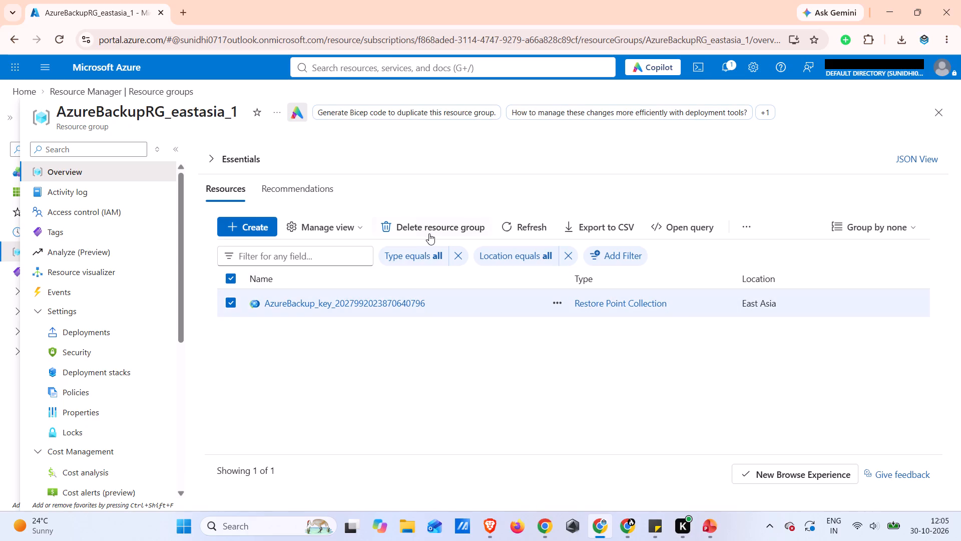
# Delete the resource group bakcup-rg with its labvault resource, entering bakcup-rg as the confirmation name.
pyautogui.click(14, 119)
pyautogui.click(224, 233)
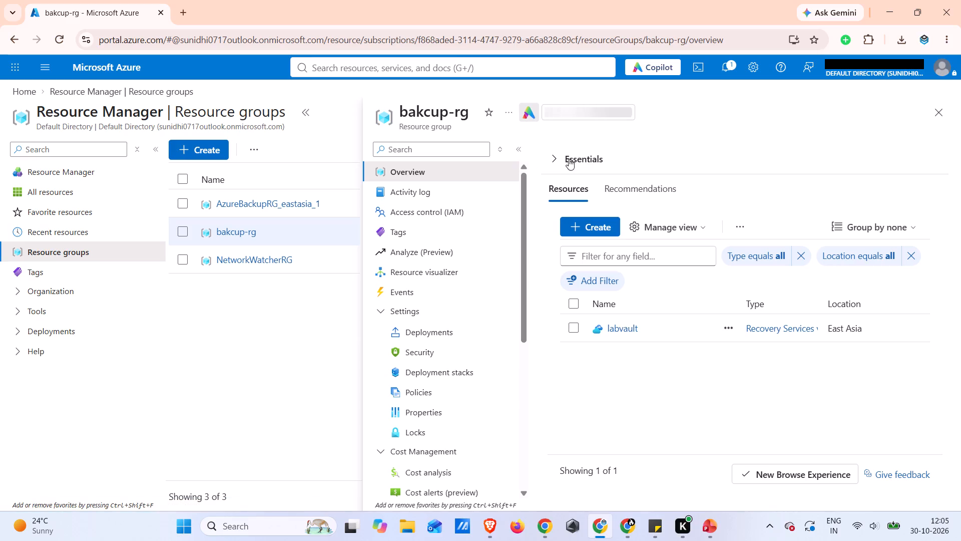
pyautogui.click(307, 107)
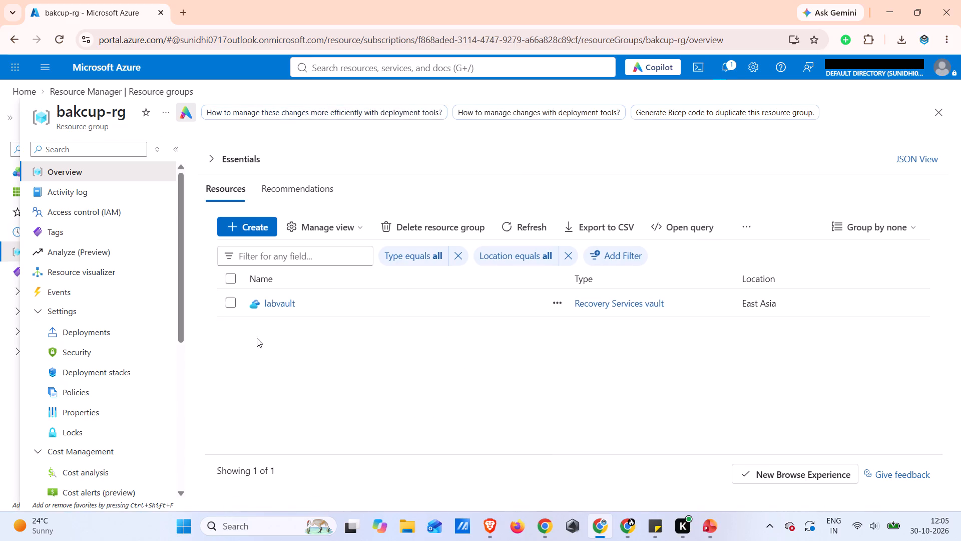
pyautogui.click(226, 308)
pyautogui.click(394, 234)
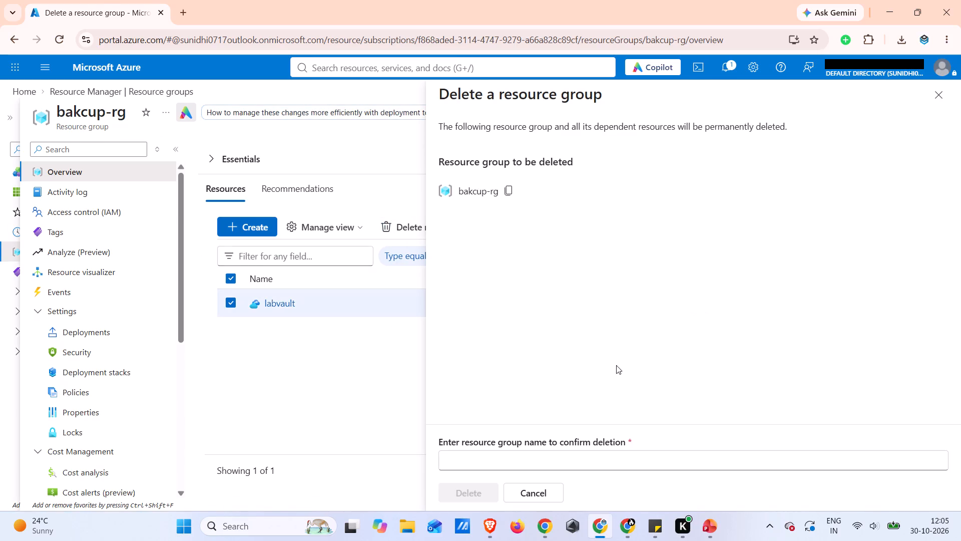
pyautogui.keyDown('ctrl'); pyautogui.click(464, 465); pyautogui.keyUp('ctrl')
pyautogui.hotkey('ctrl', 'v')
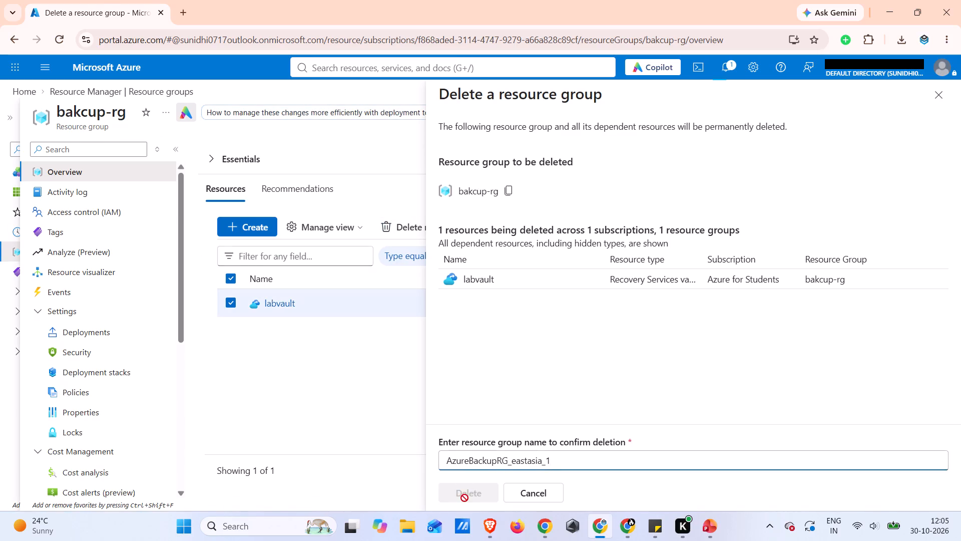
pyautogui.click(510, 199)
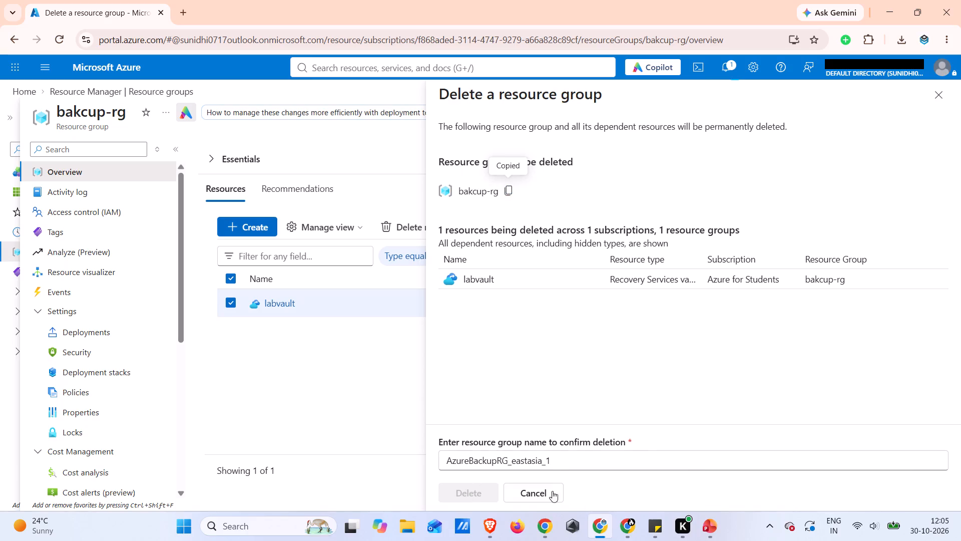
pyautogui.hotkey('ctrl', 'a')
pyautogui.keyDown('ctrl'); pyautogui.click(563, 460); pyautogui.keyUp('ctrl')
pyautogui.hotkey('ctrl', 'a')
pyautogui.keyDown('ctrl'); pyautogui.click(563, 460); pyautogui.keyUp('ctrl')
pyautogui.hotkey('ctrl', 'a')
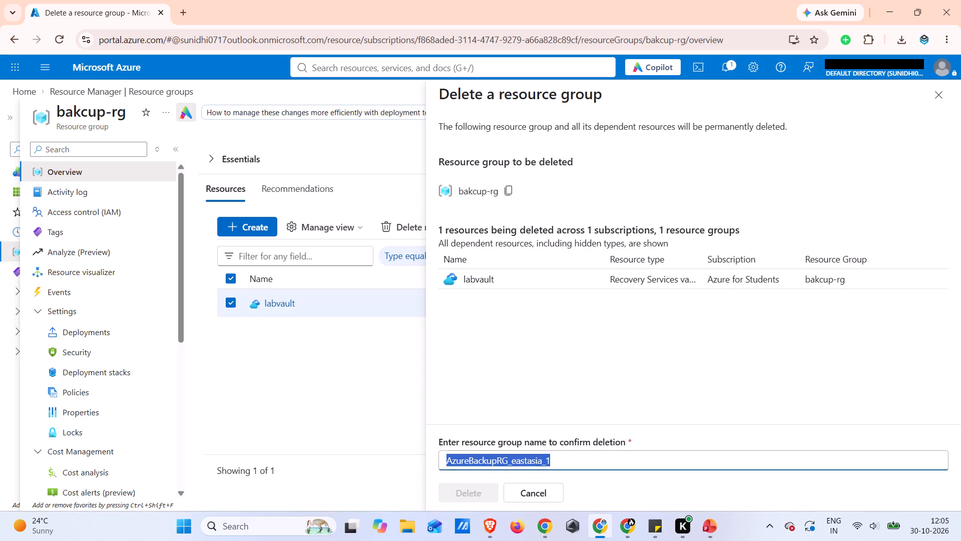
pyautogui.hotkey('ctrl', 'v')
pyautogui.click(473, 497)
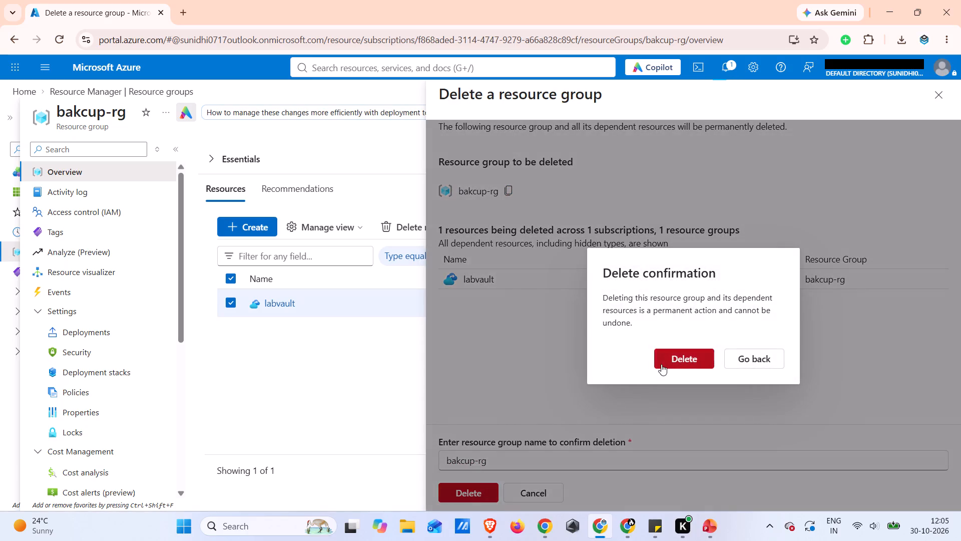
pyautogui.click(661, 364)
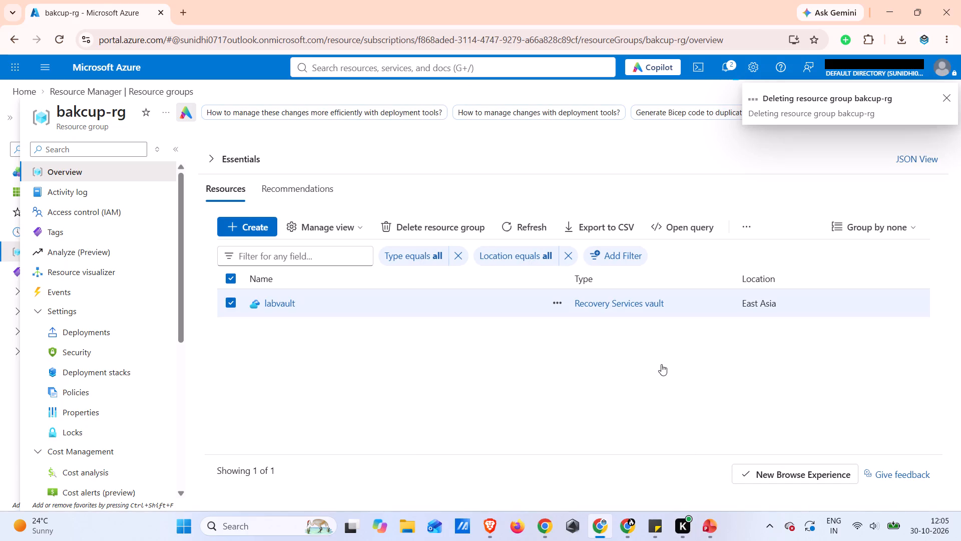
# Return to the resource groups list and start a new resource group, entering Bastion as its name.
pyautogui.click(87, 91)
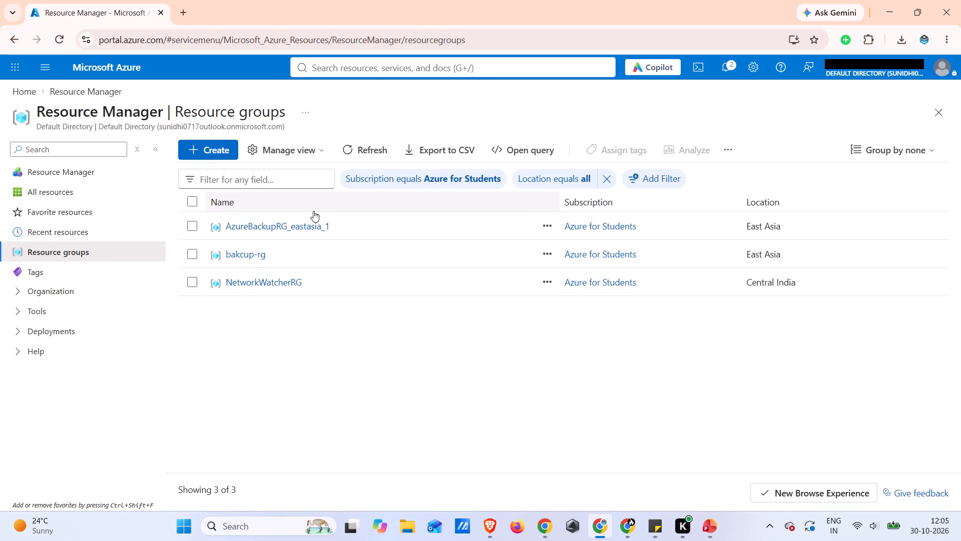
pyautogui.click(218, 145)
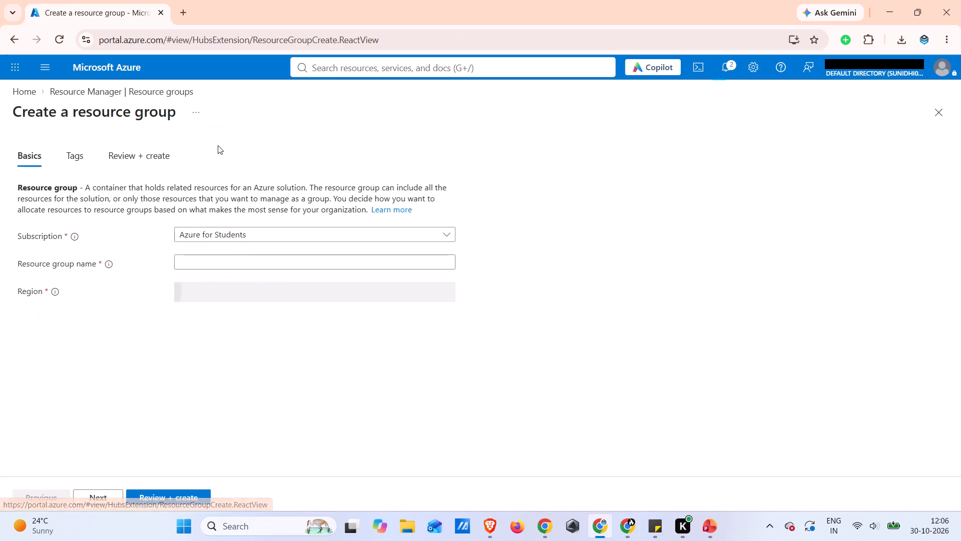
pyautogui.click(232, 266)
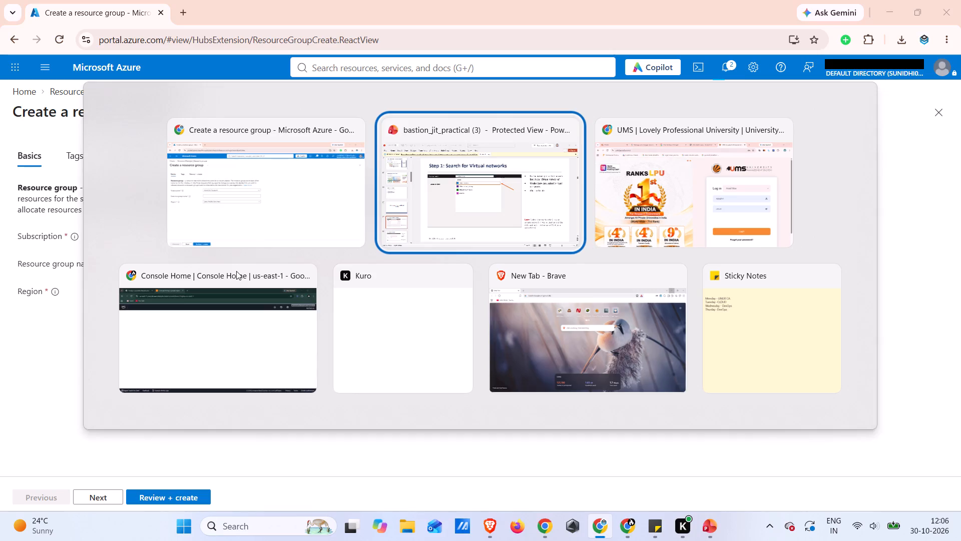
pyautogui.write('Bas')
pyautogui.write('tion')
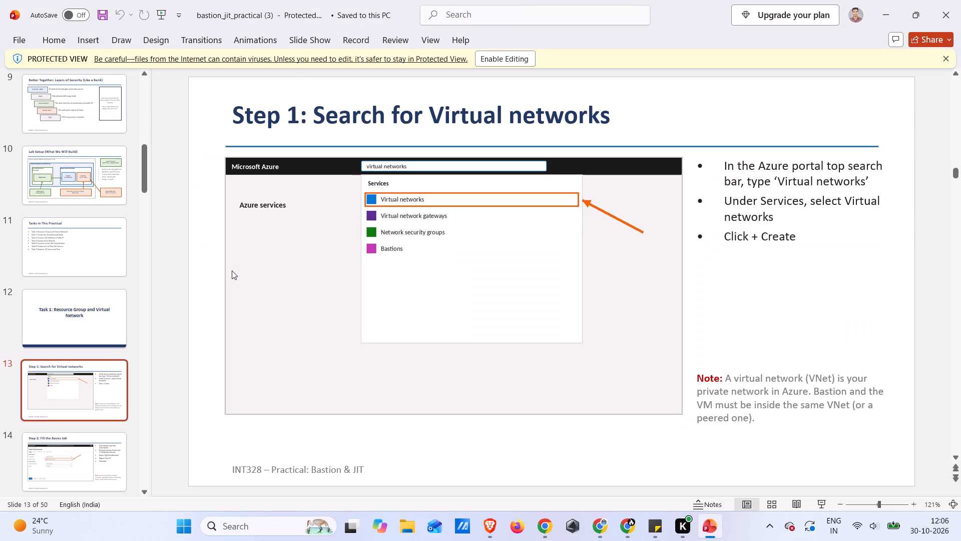
# In the PowerPoint practical, examine the slides for Task 1 and Task 2 up to the Task 3 title, and go back to the Task 1 title.
pyautogui.press('Up')
pyautogui.press('Down')
pyautogui.press('Down')
pyautogui.press('Down')
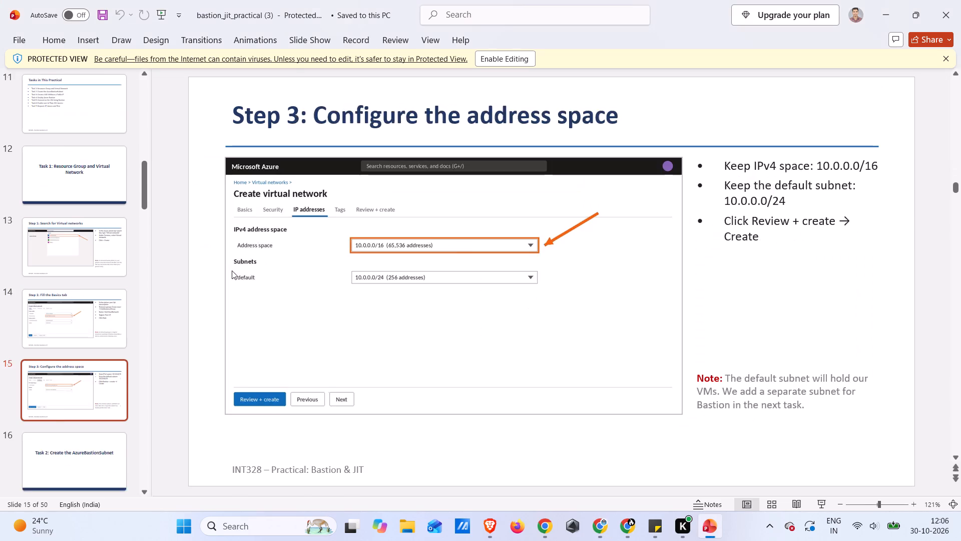
pyautogui.press('Down')
pyautogui.press('Down')
pyautogui.press('Down')
pyautogui.press('Down')
pyautogui.press('Up')
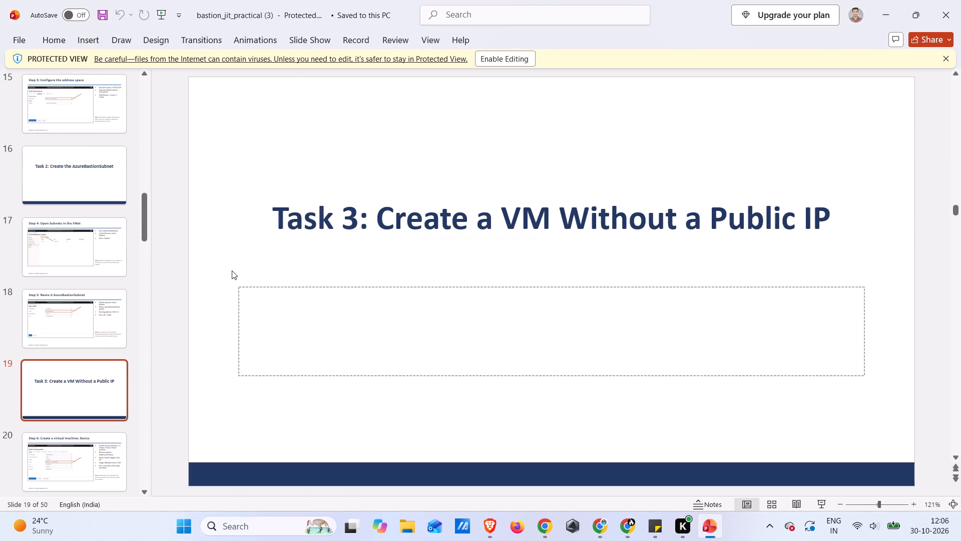
pyautogui.press('Up')
pyautogui.press('Up')
pyautogui.press('Up')
pyautogui.press('Up')
pyautogui.press('Up')
pyautogui.press('Up')
pyautogui.hscroll(1, 232, 270)
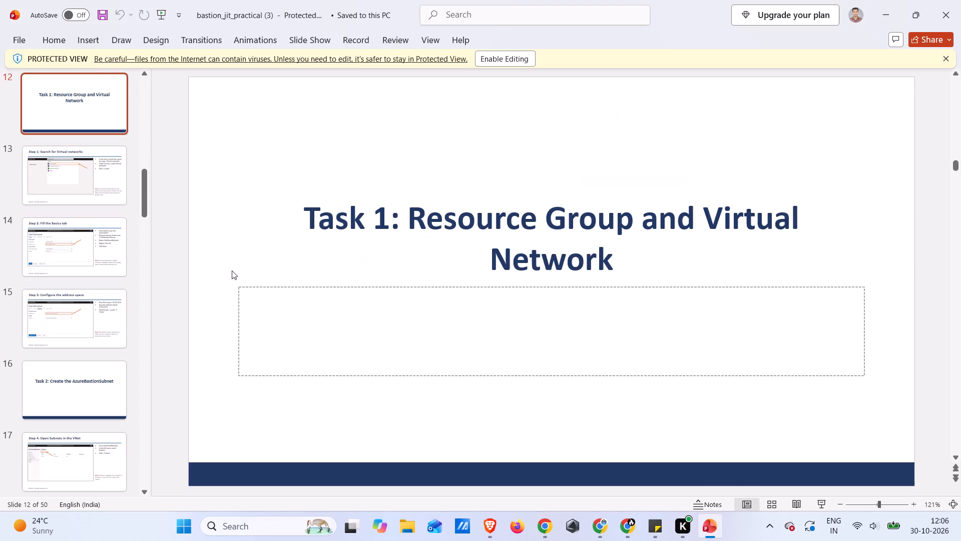
pyautogui.hscroll(1, 232, 270)
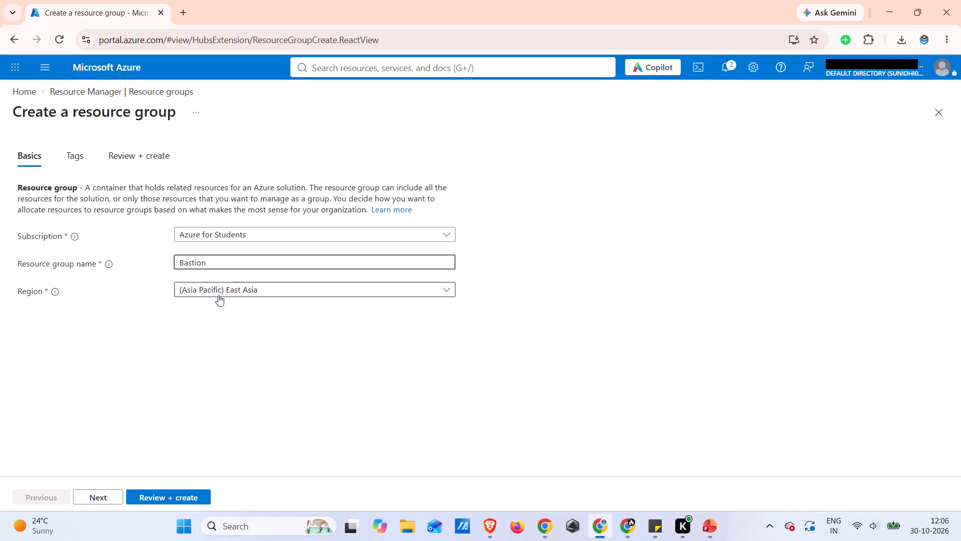
# Back in the Azure portal in Chrome, complete the resource group name as BastionRG, keep the East Asia region, and create the group.
pyautogui.write('RG')
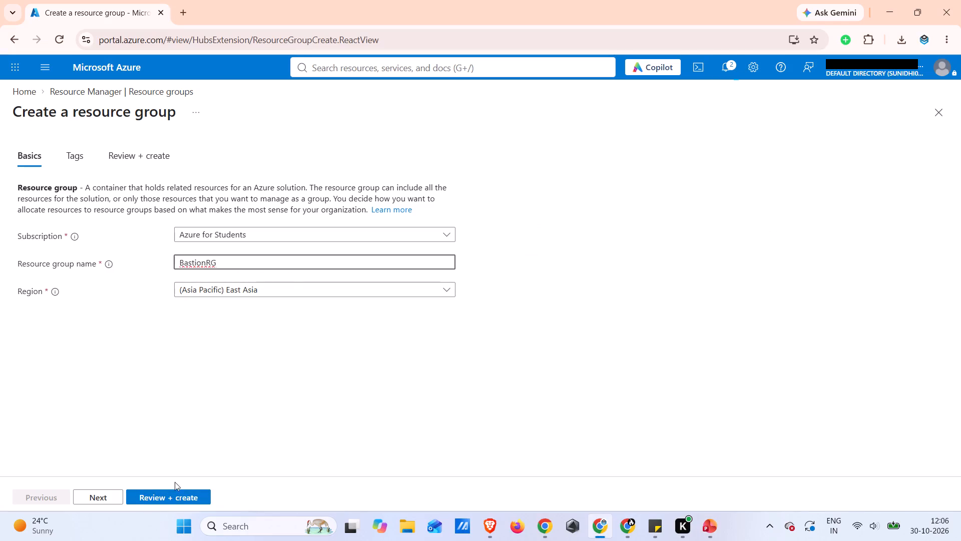
pyautogui.click(166, 492)
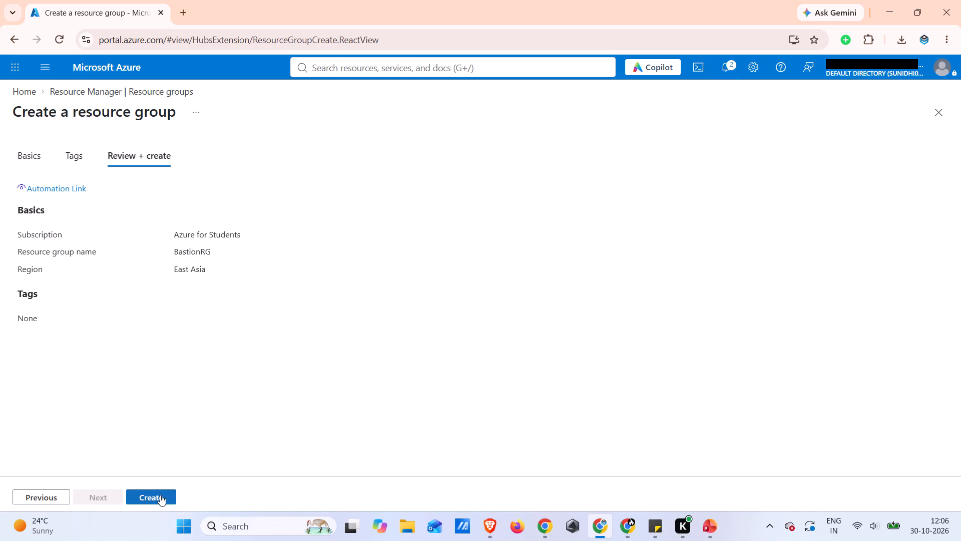
pyautogui.click(160, 495)
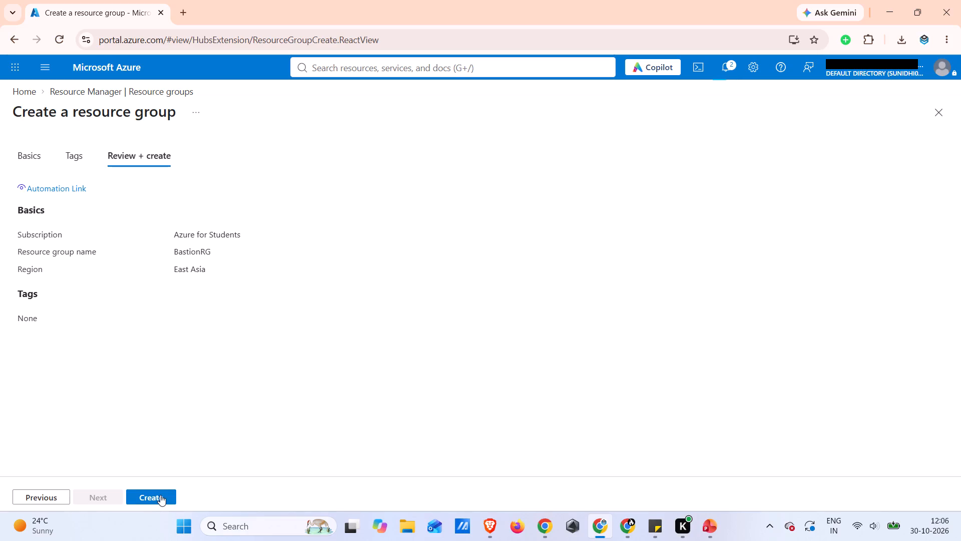
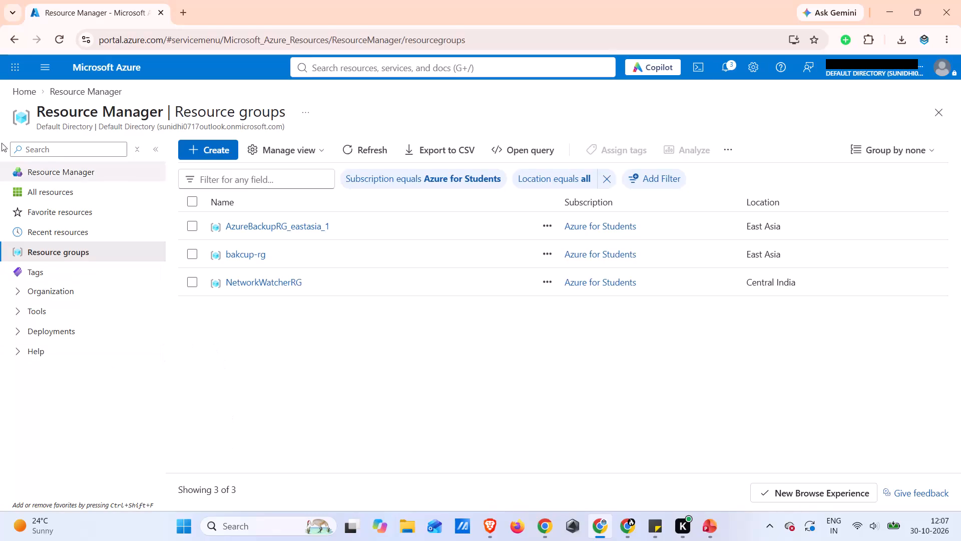
# Reload the Resource groups page in the Azure portal to refresh the list.
pyautogui.click(65, 40)
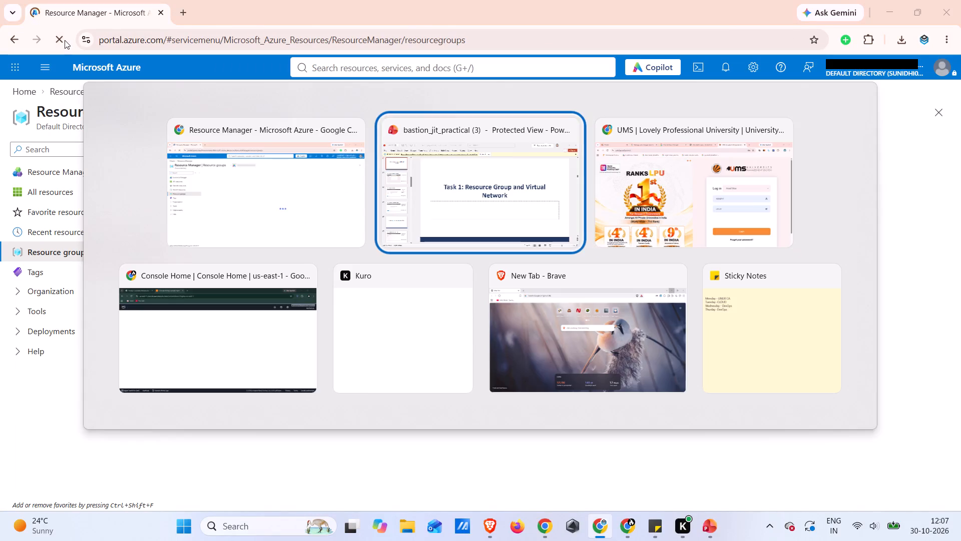
# Check the two slides after the Task 1 title in the PowerPoint practical, and back in the Azure portal in Chrome search for vnet.
pyautogui.press('Down')
pyautogui.press('Down')
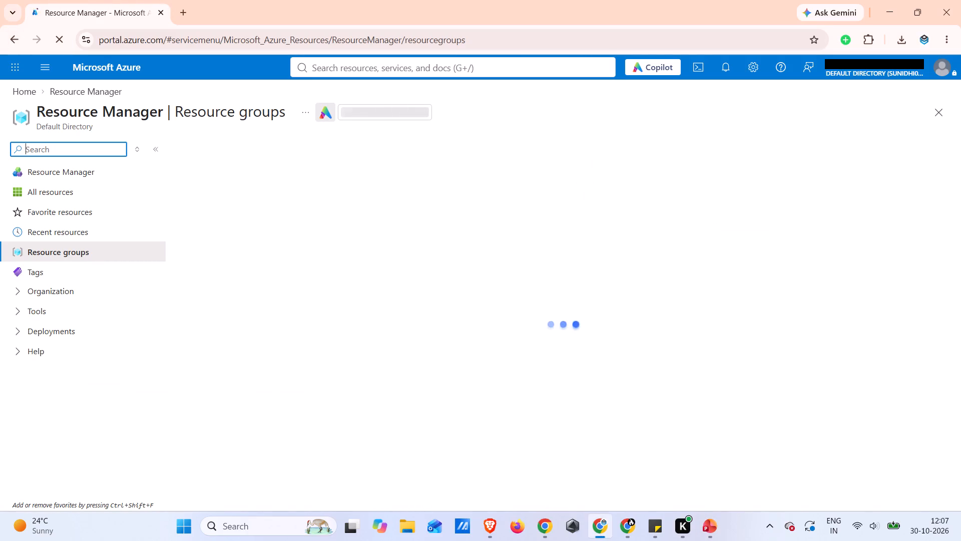
pyautogui.click(361, 65)
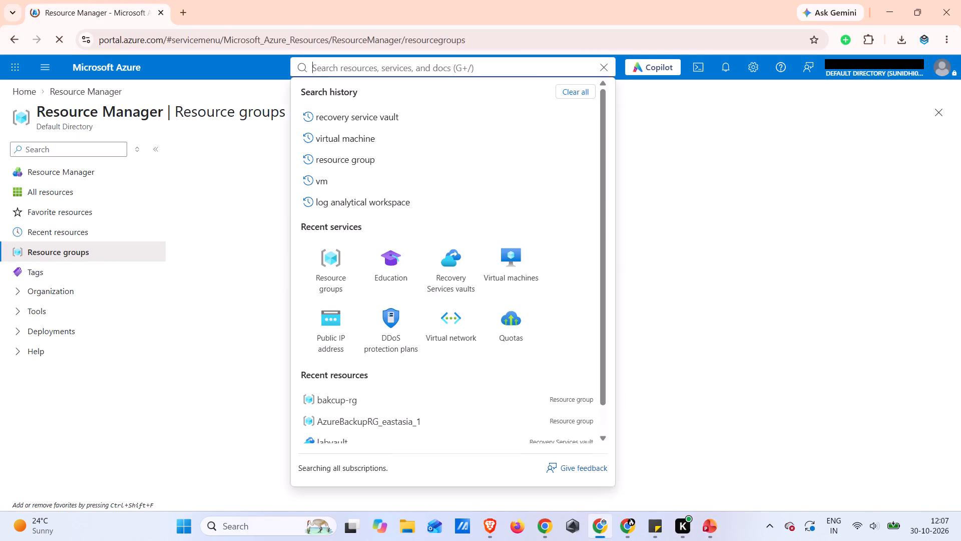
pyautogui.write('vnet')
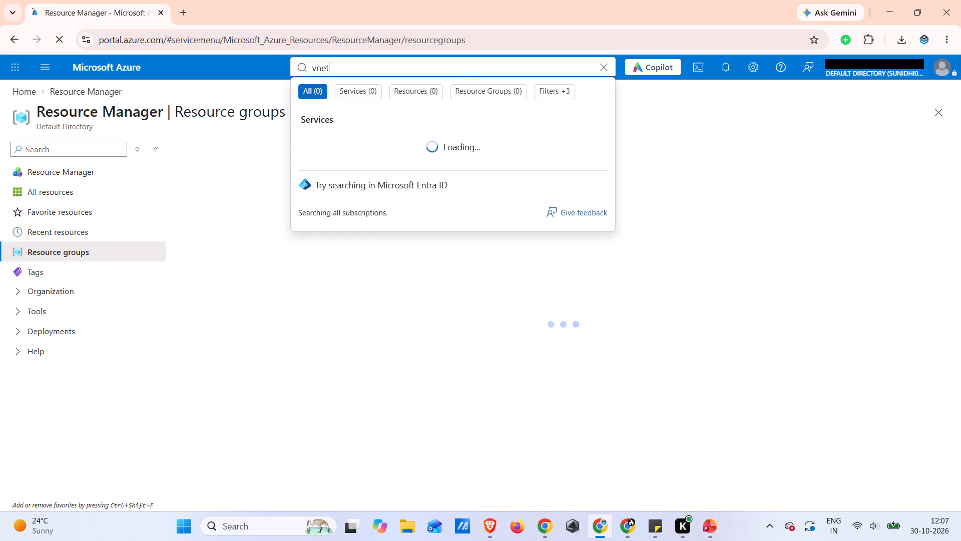
# Open the Virtual networks service, start creating a virtual network, and choose BastionRG as its resource group.
pyautogui.click(376, 141)
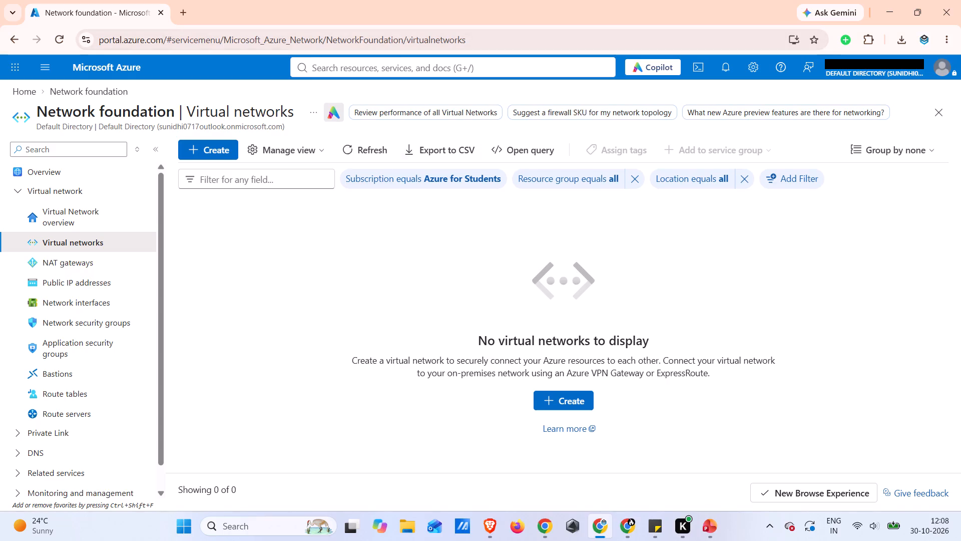
pyautogui.click(203, 147)
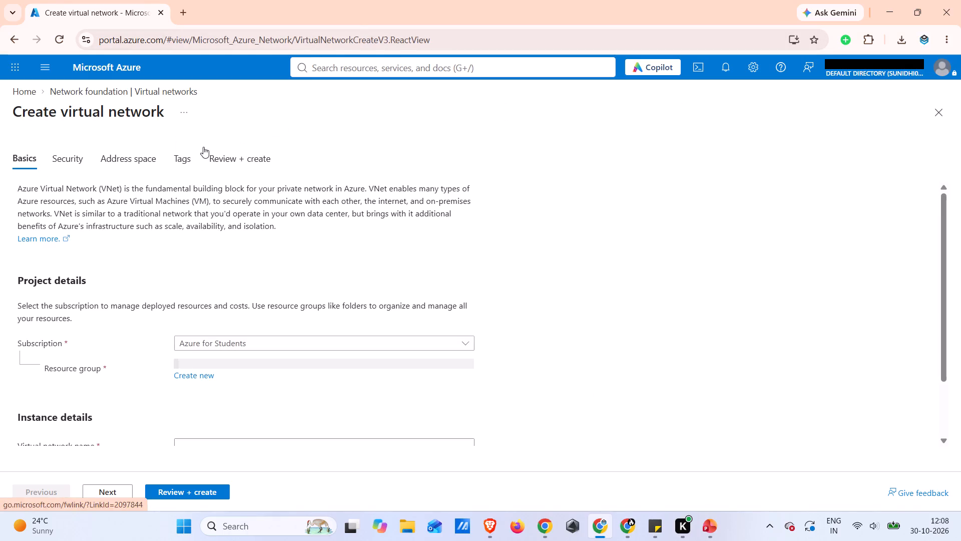
pyautogui.scroll(-2, 205, 326)
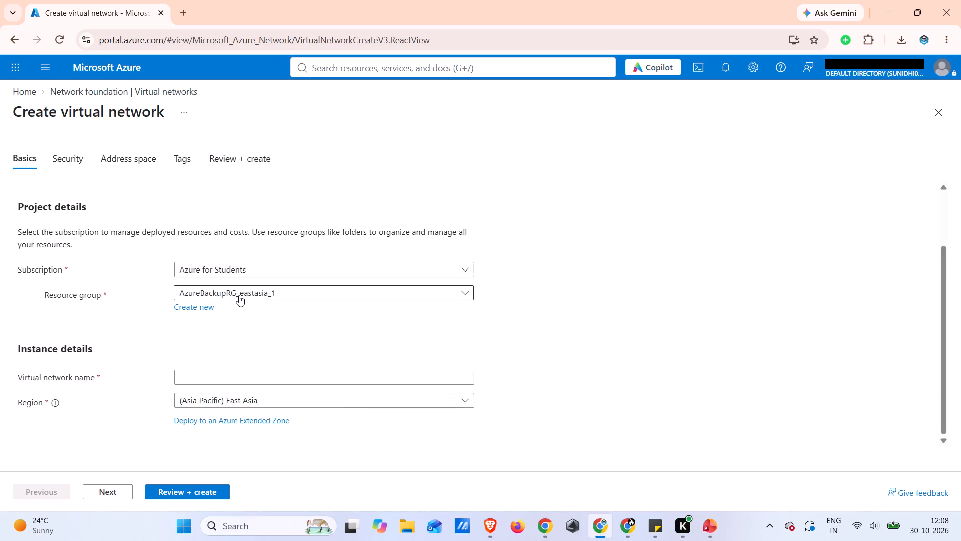
pyautogui.click(239, 295)
pyautogui.click(210, 379)
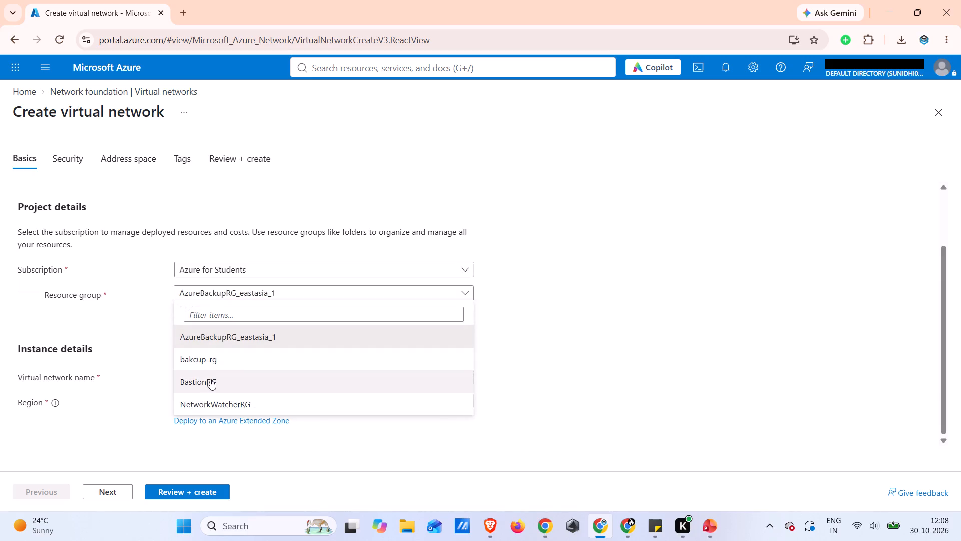
pyautogui.click(295, 345)
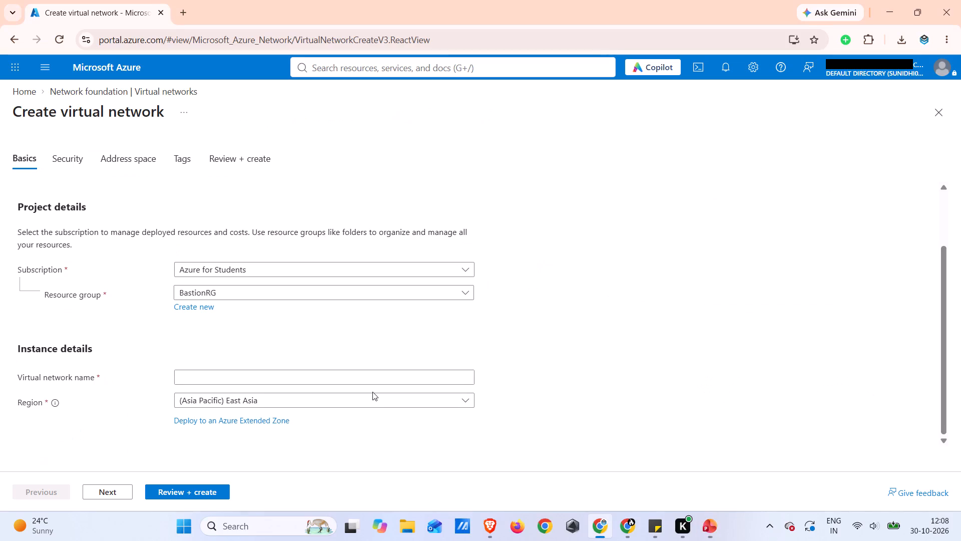
# Enter bastionVnet as the virtual network name for the new network in the BastionRG resource group.
pyautogui.click(350, 373)
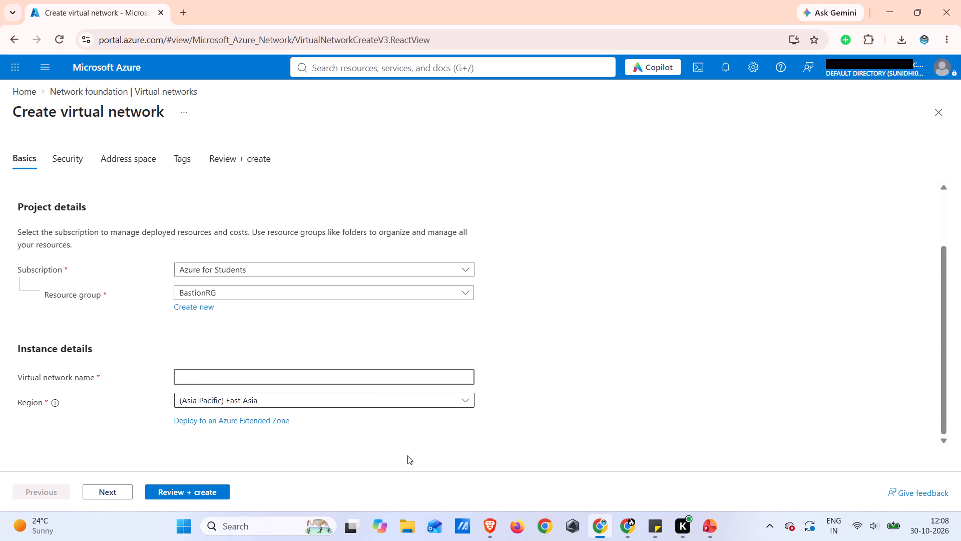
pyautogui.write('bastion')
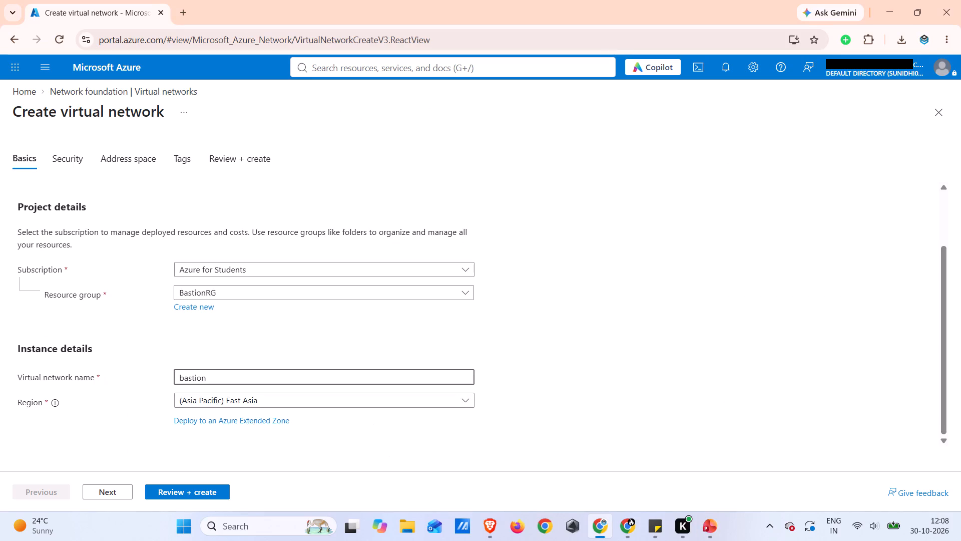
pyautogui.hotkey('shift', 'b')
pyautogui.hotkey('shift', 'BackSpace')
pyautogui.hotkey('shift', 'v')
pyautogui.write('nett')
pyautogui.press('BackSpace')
# Check the address space slide in the PowerPoint practical, and back in the Azure portal in Chrome review and create the virtual network.
pyautogui.scroll(-2, 389, 456)
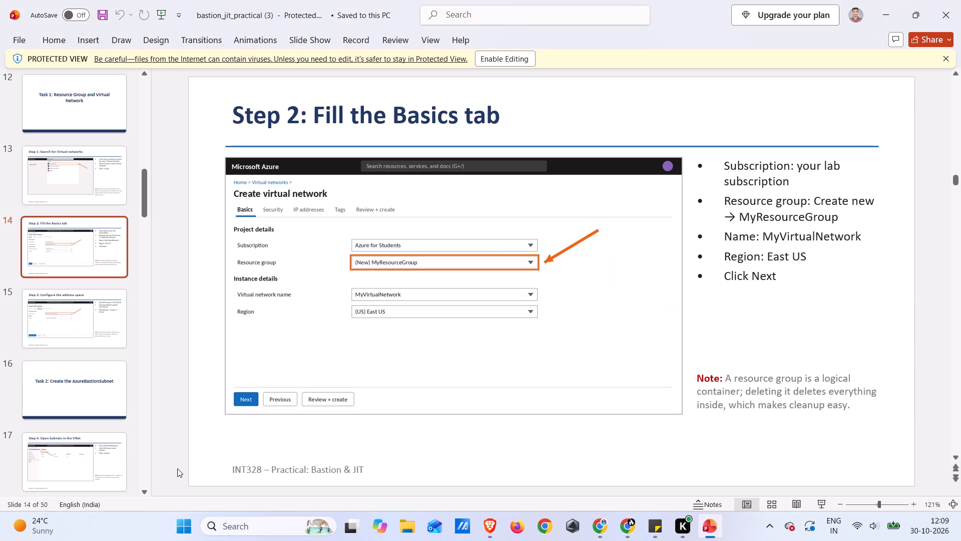
pyautogui.press('Down')
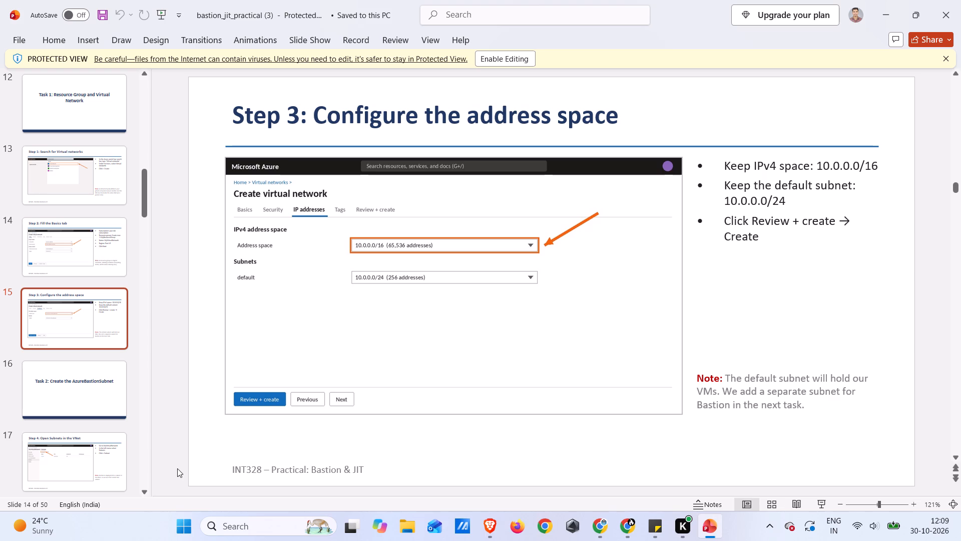
pyautogui.press('Down')
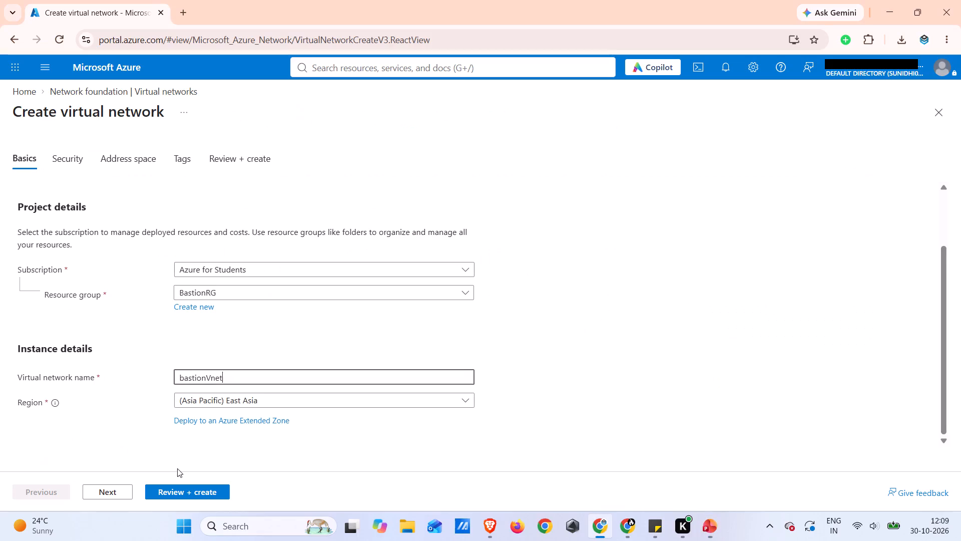
pyautogui.click(190, 491)
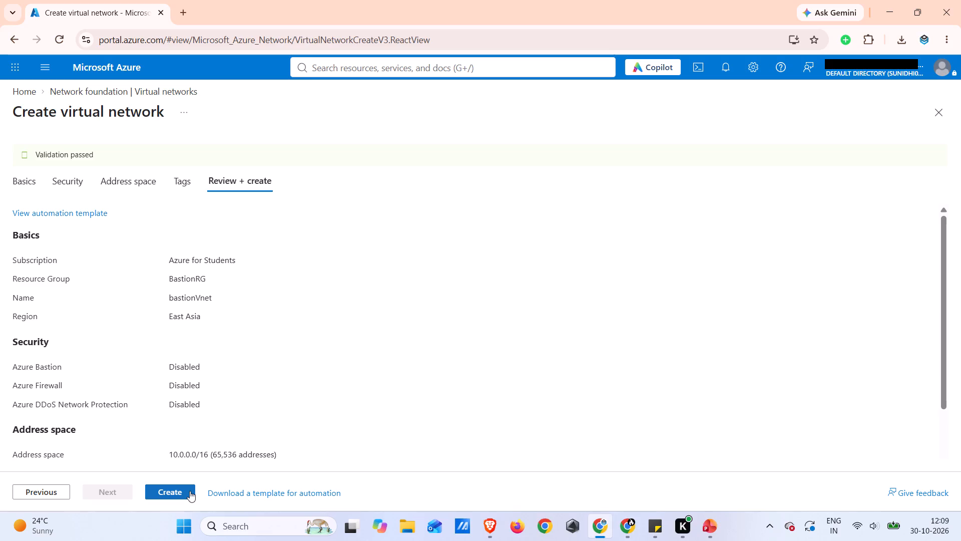
pyautogui.click(184, 491)
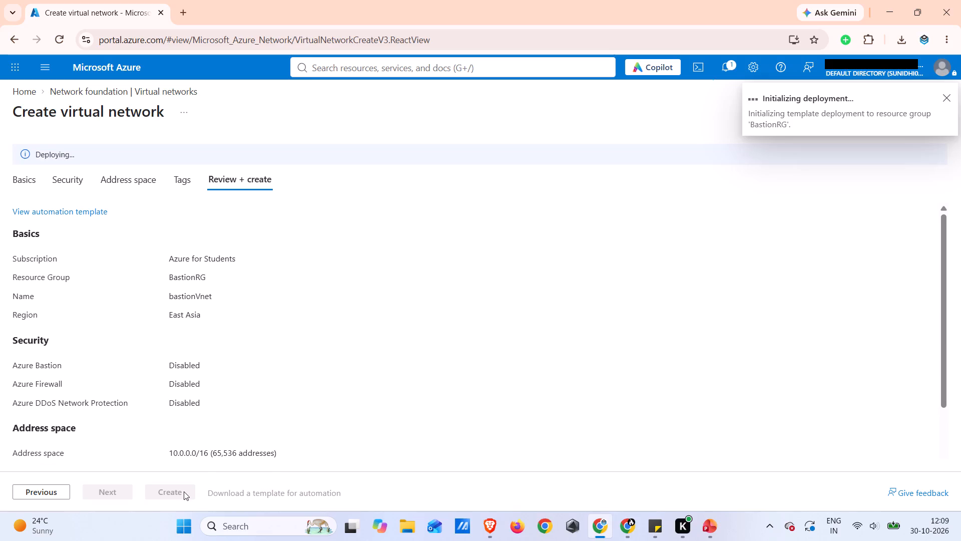
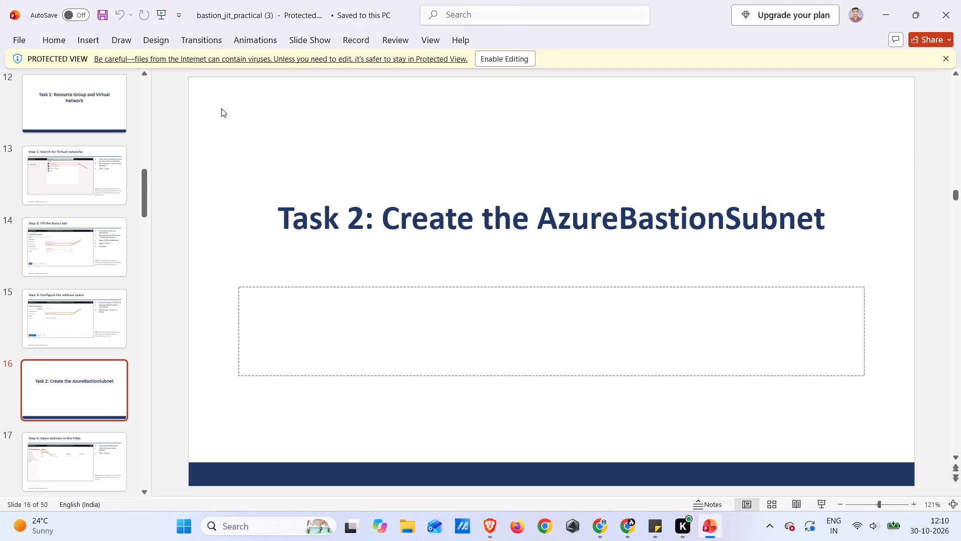
# Check the slide after the Task 2 title in the PowerPoint practical, and in the Azure portal in Chrome open the Subnets page of bastionVnet.
pyautogui.press('Down')
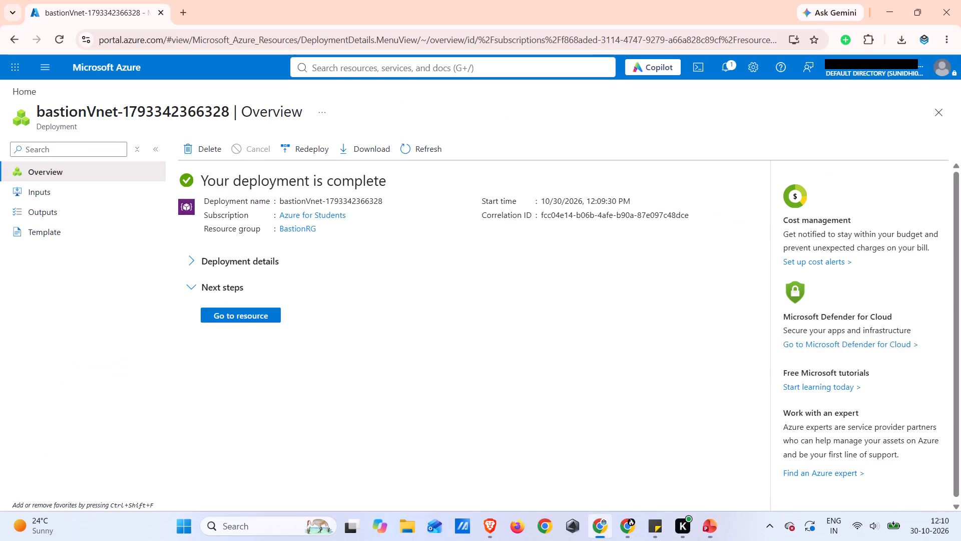
pyautogui.click(222, 309)
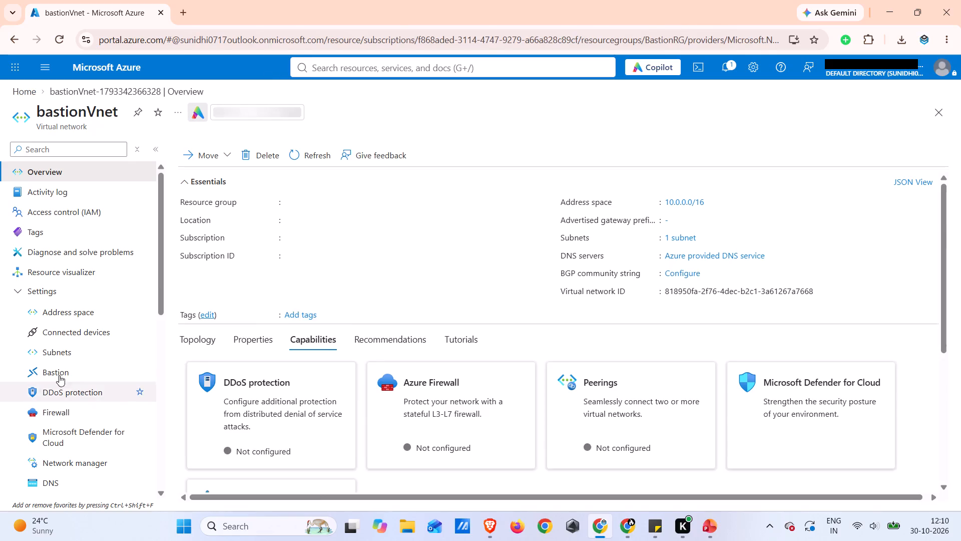
pyautogui.click(54, 360)
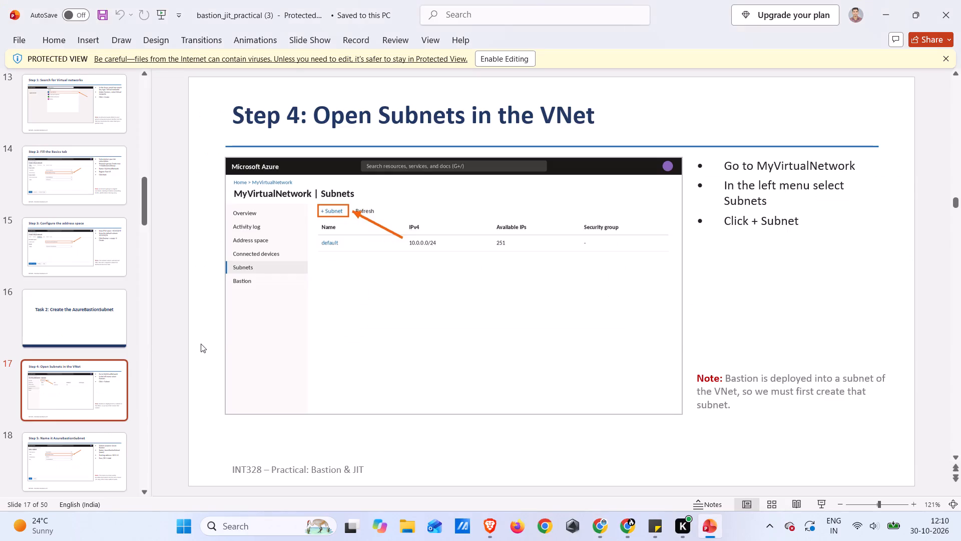
# Add a subnet to bastionVnet in Chrome with purpose Azure Bastion, starting address 10.0.1.0 and size /26, checking the Step 5 slide in PowerPoint.
pyautogui.click(210, 150)
pyautogui.press('Down')
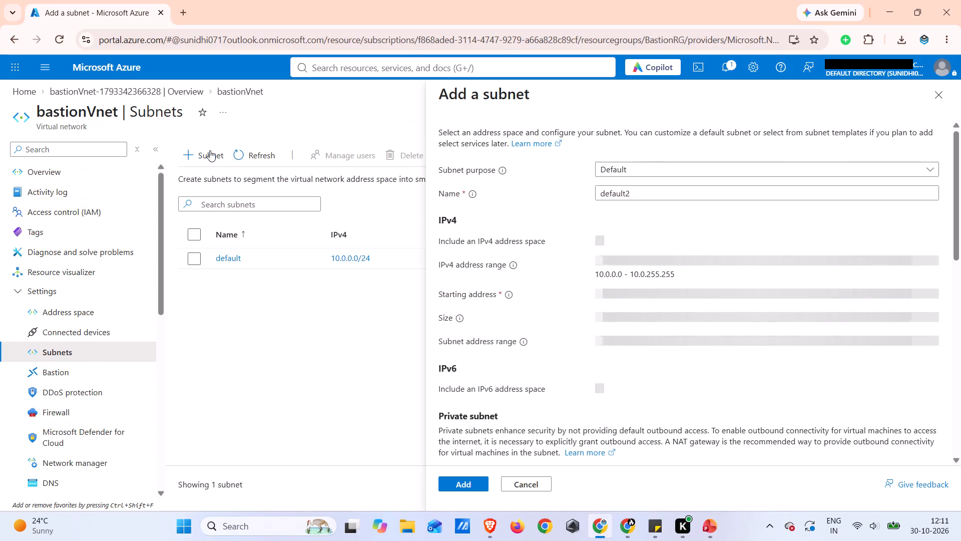
pyautogui.click(653, 167)
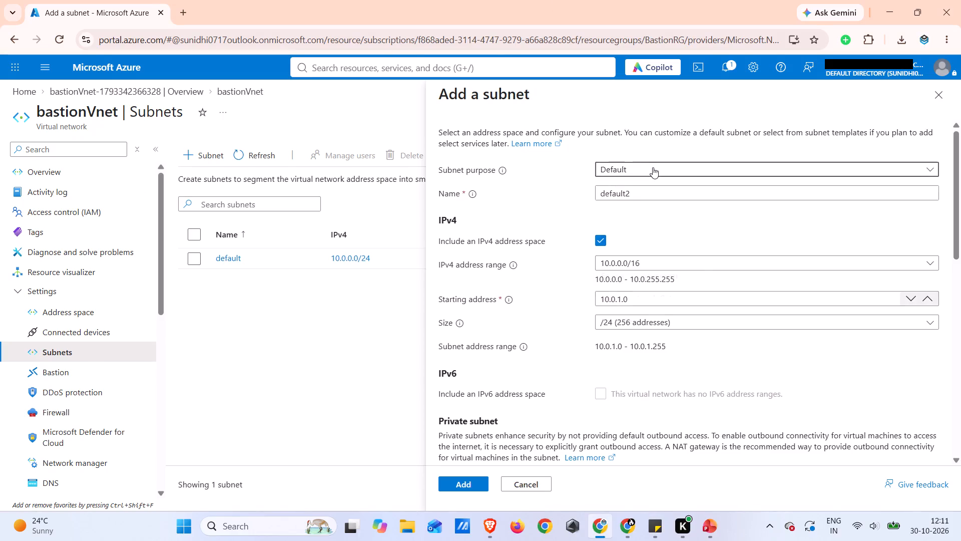
pyautogui.click(630, 241)
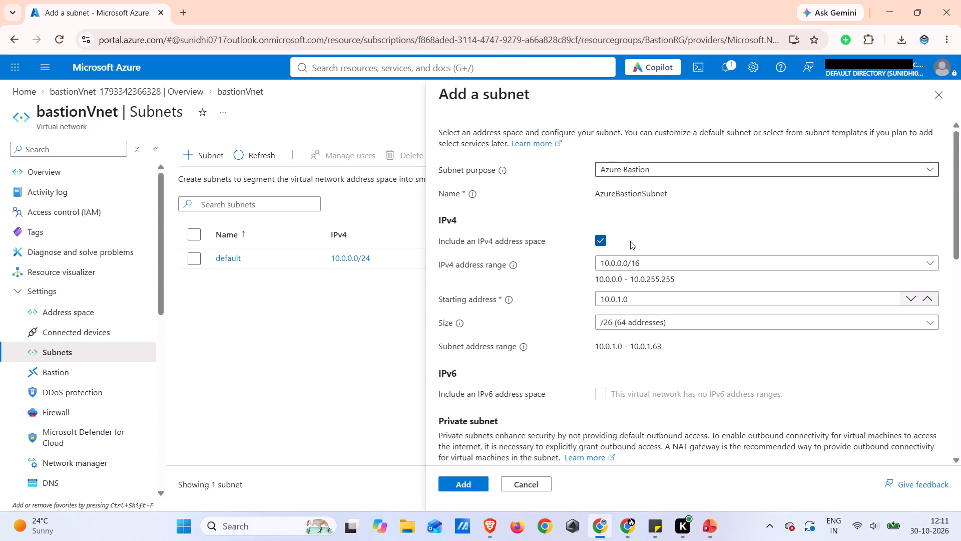
pyautogui.click(636, 192)
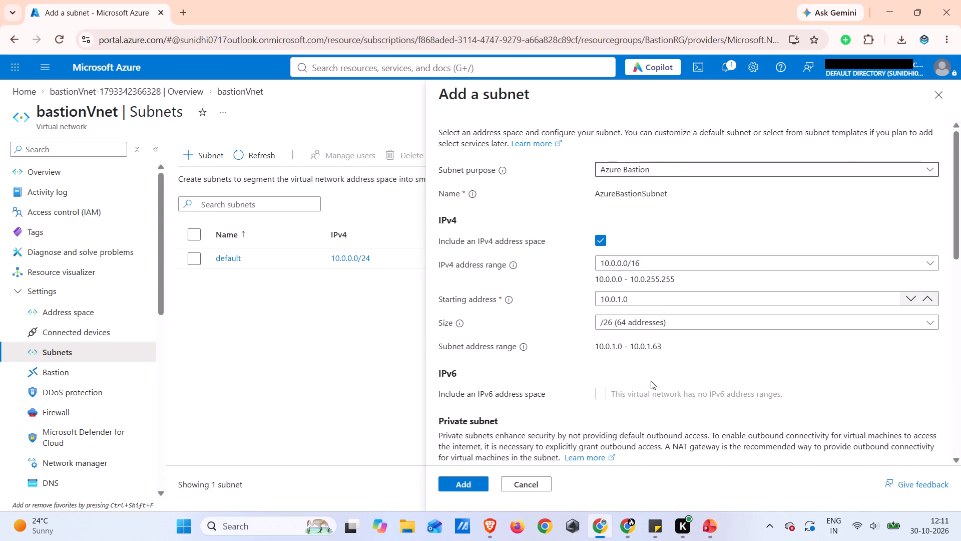
pyautogui.scroll(-2, 651, 381)
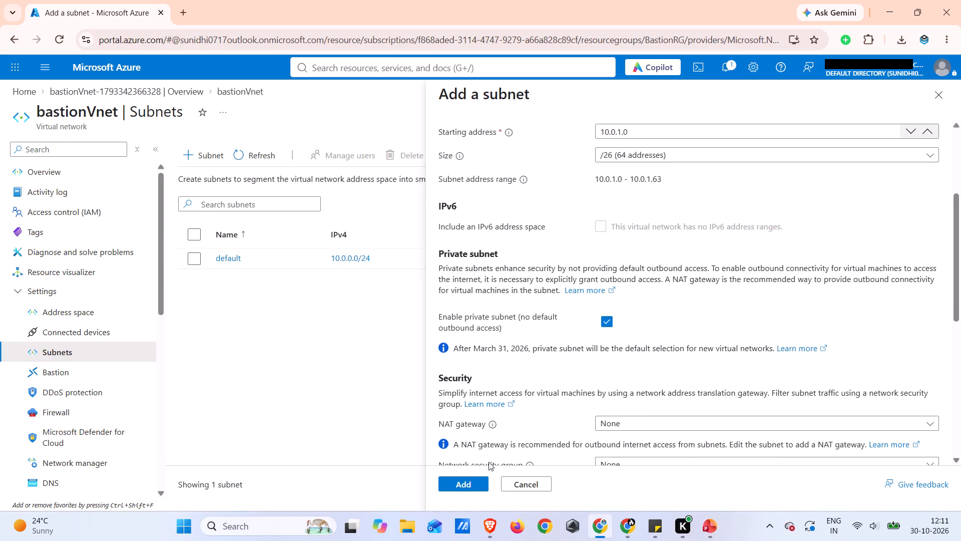
pyautogui.click(462, 484)
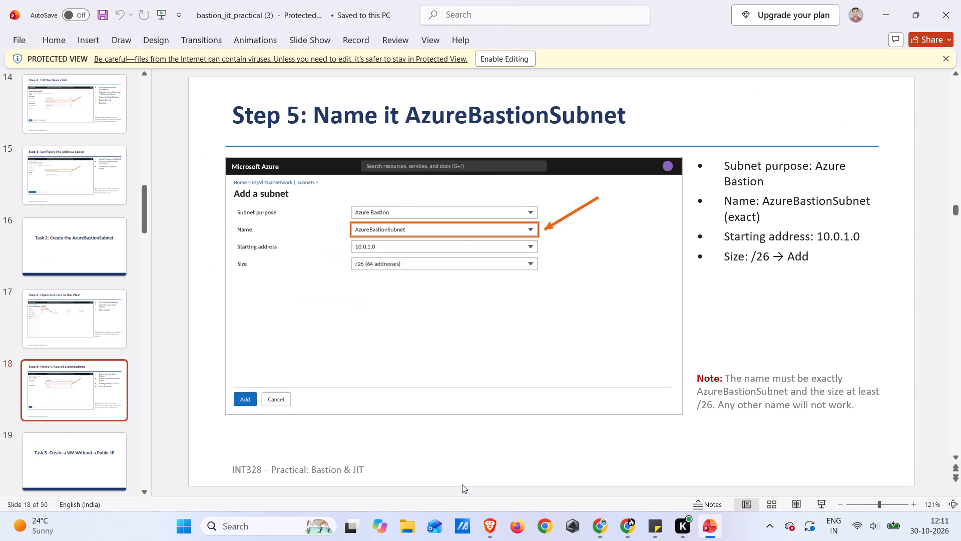
# Advance to the Task 3 title slide in PowerPoint, and in the Azure portal in Chrome search for vm and start creating a virtual machine.
pyautogui.press('Down')
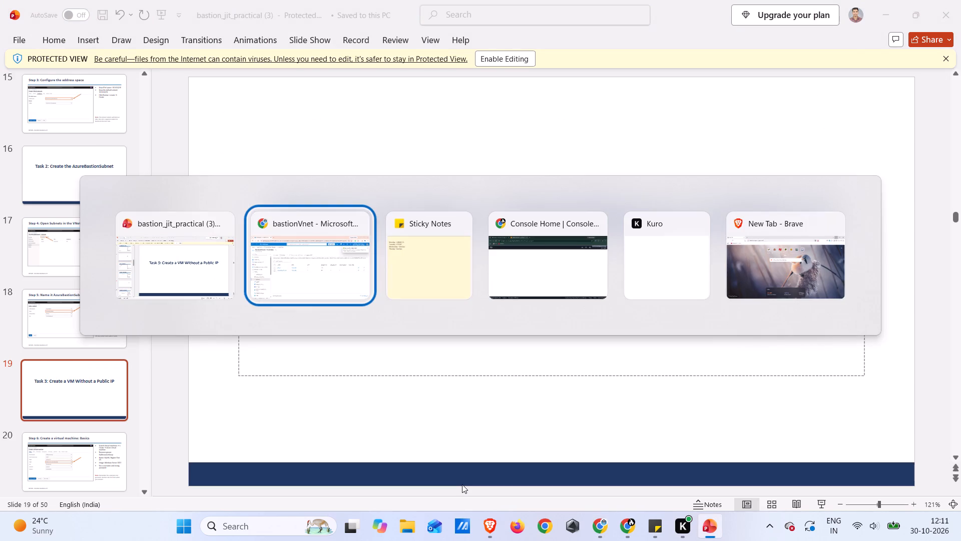
pyautogui.click(401, 60)
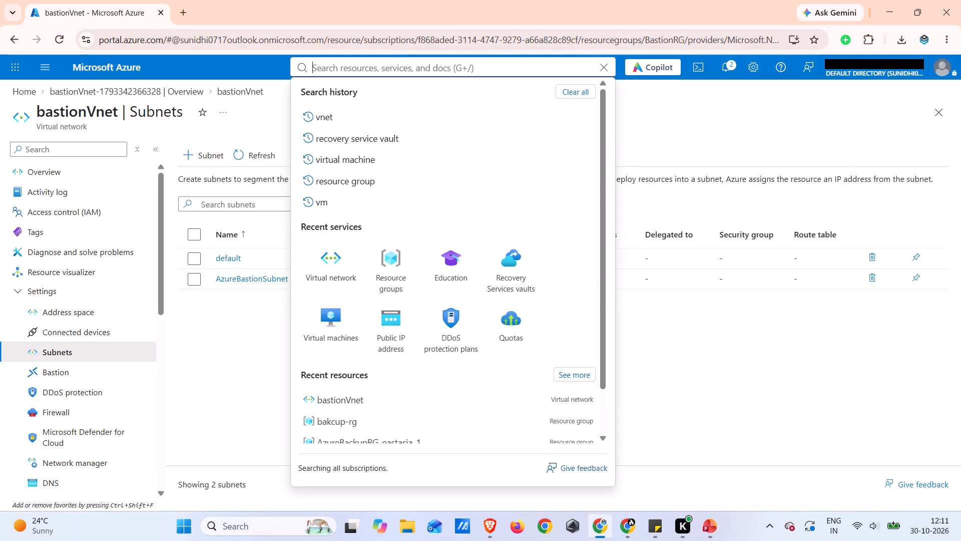
pyautogui.write('vm')
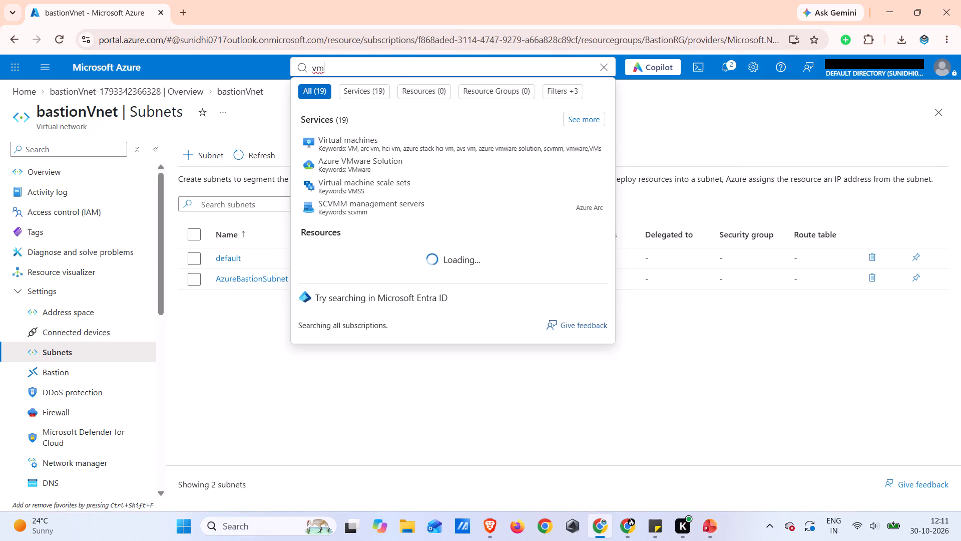
pyautogui.click(379, 135)
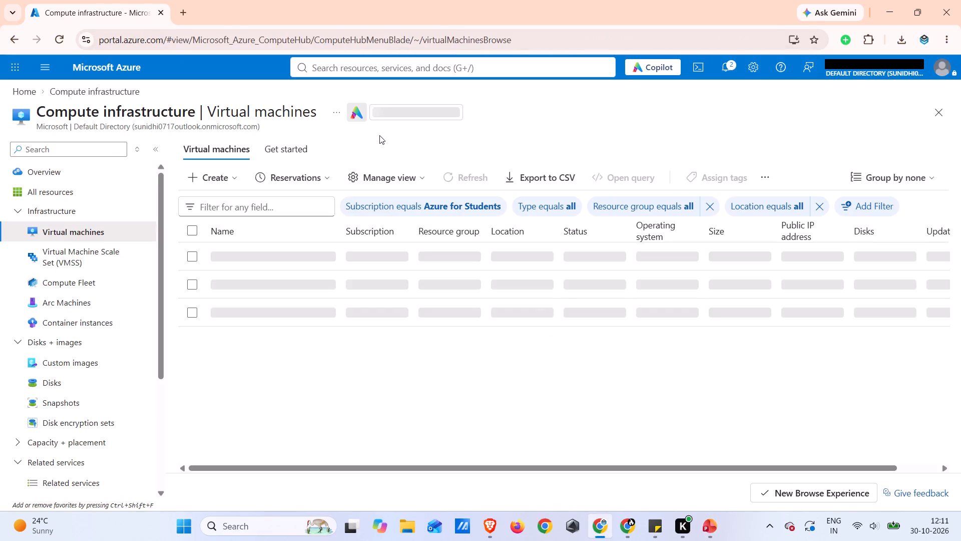
pyautogui.click(210, 175)
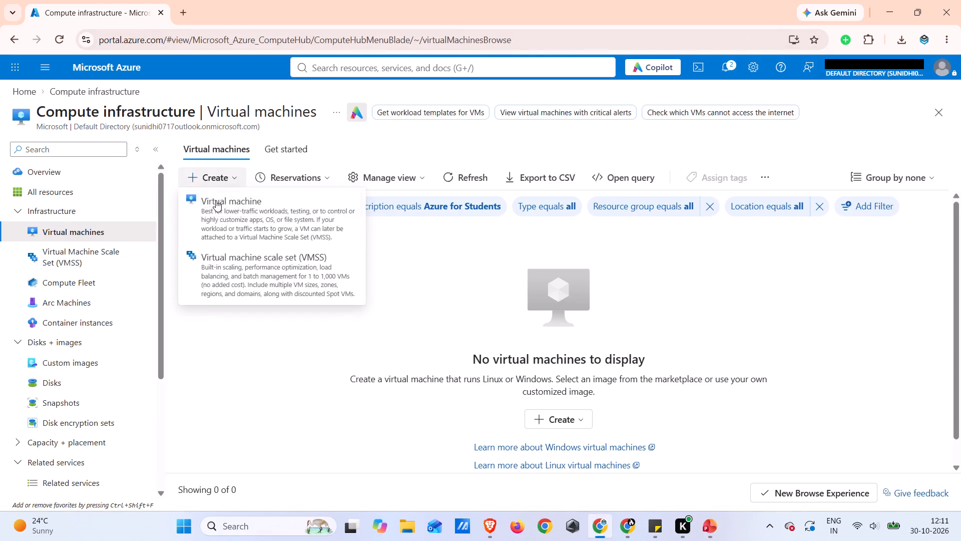
pyautogui.click(213, 216)
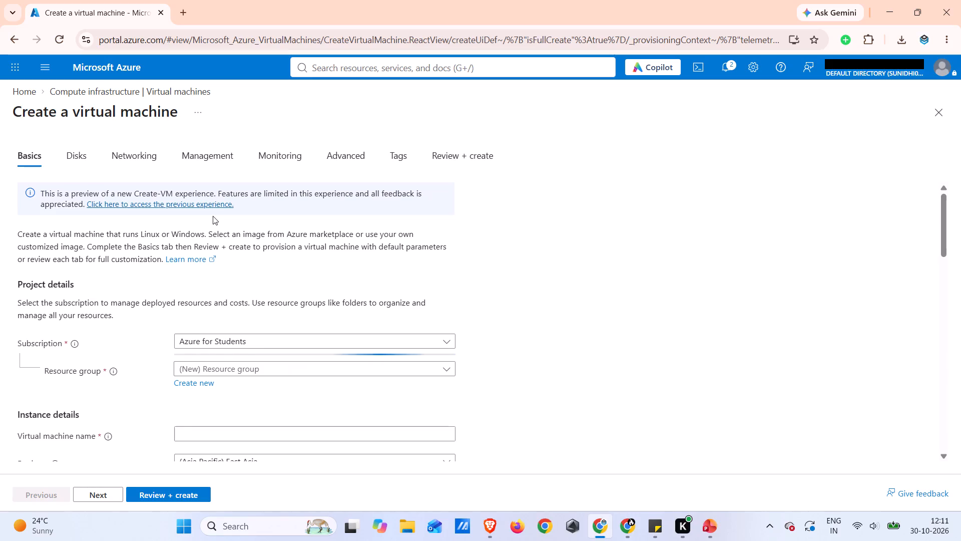
# Set the virtual machine's resource group to BastionRG and its name to BastionVM.
pyautogui.scroll(-1, 213, 216)
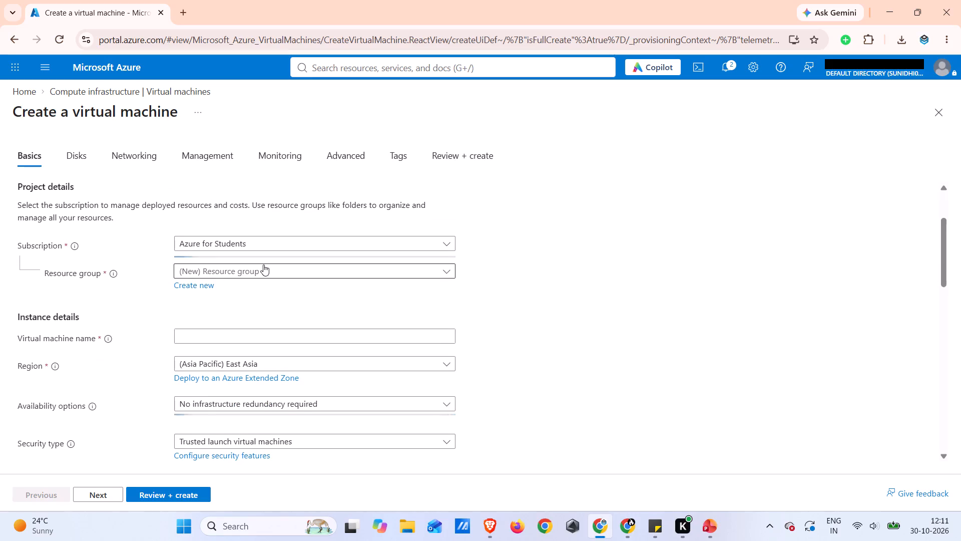
pyautogui.click(263, 264)
pyautogui.click(214, 364)
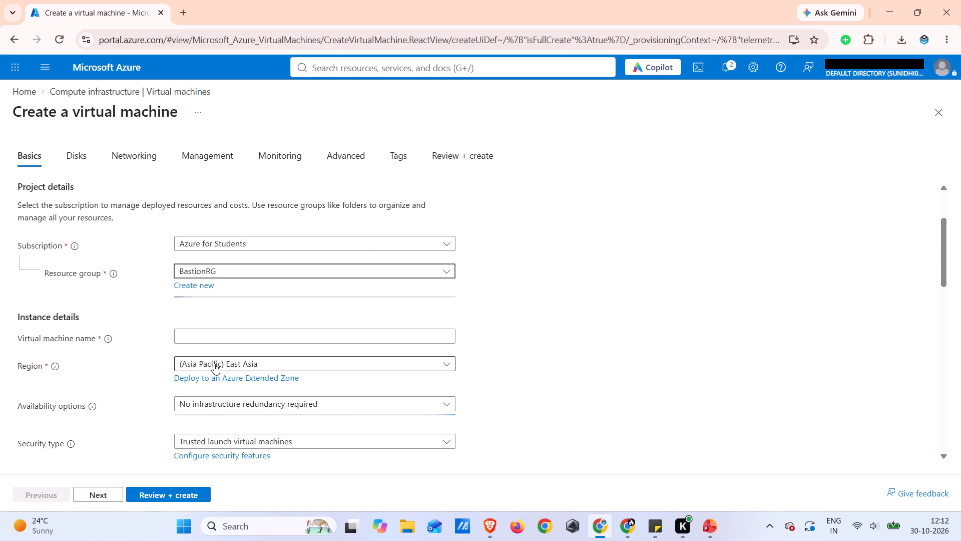
pyautogui.scroll(-1, 310, 336)
pyautogui.click(280, 270)
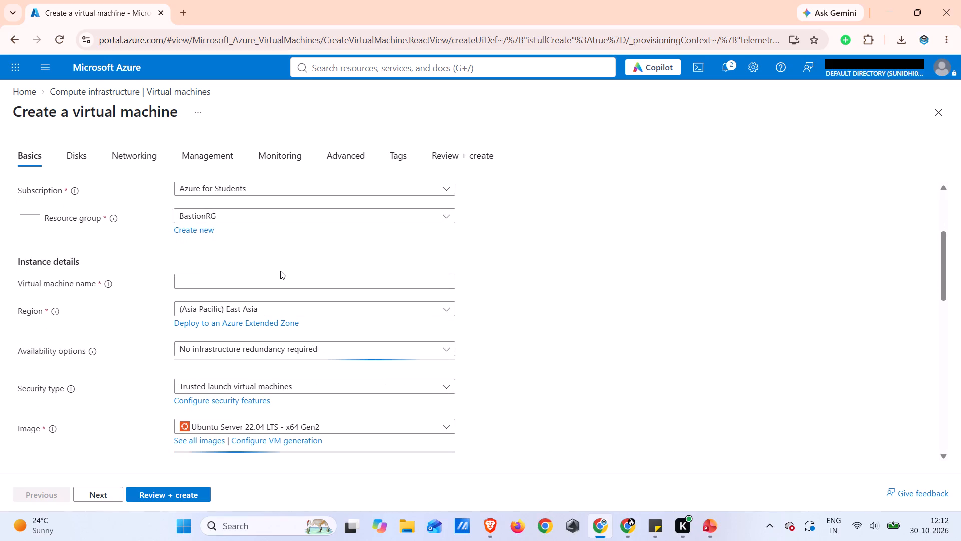
pyautogui.click(268, 285)
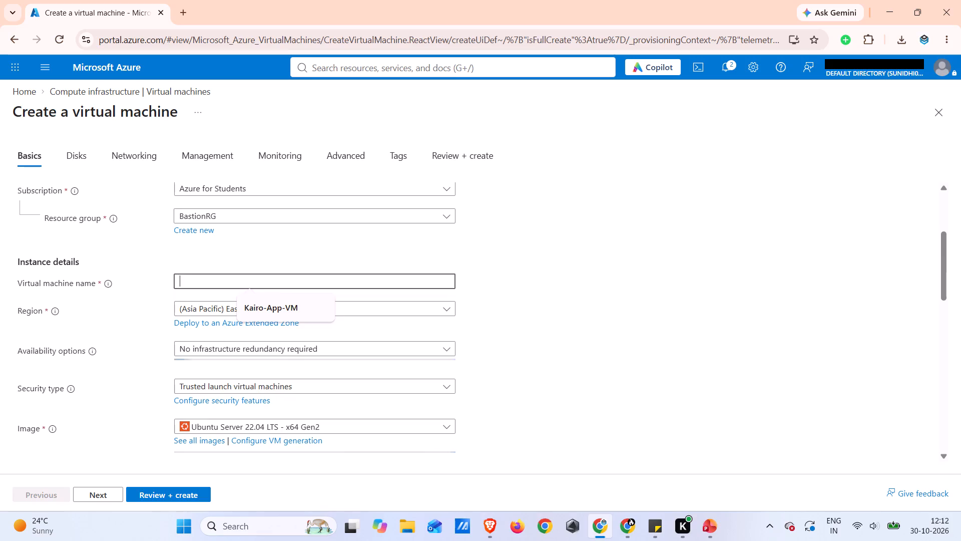
pyautogui.write('BA')
pyautogui.hotkey('shift', 'BackSpace')
pyautogui.write('as')
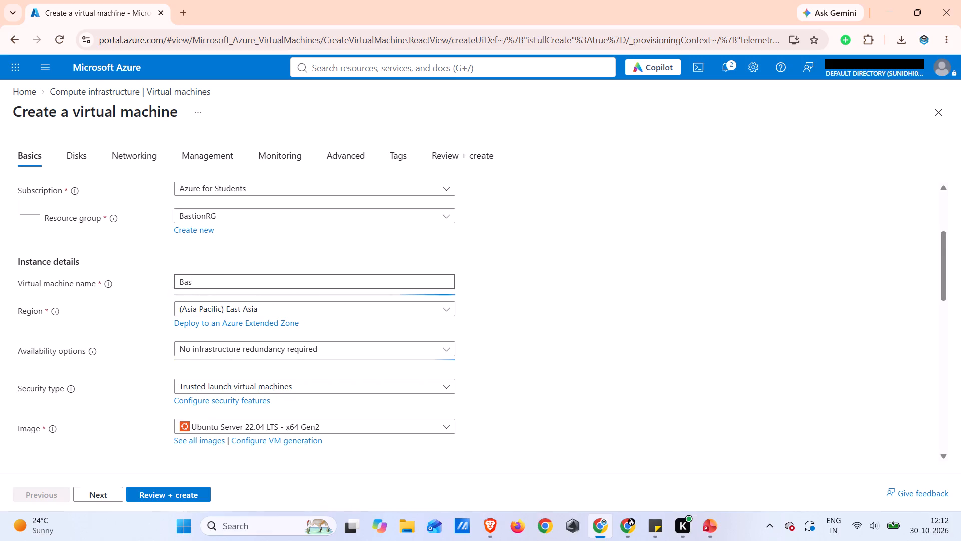
pyautogui.write('tion')
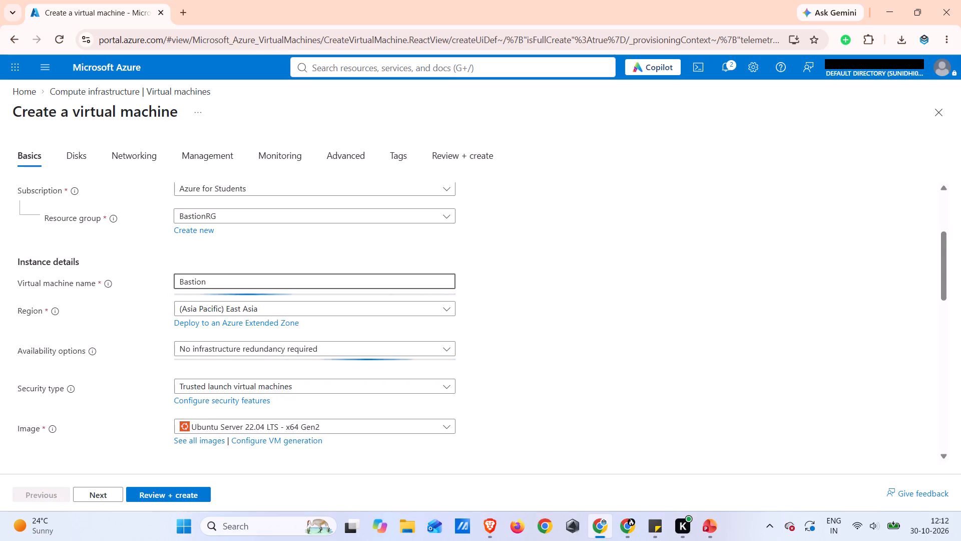
pyautogui.write('Vm')
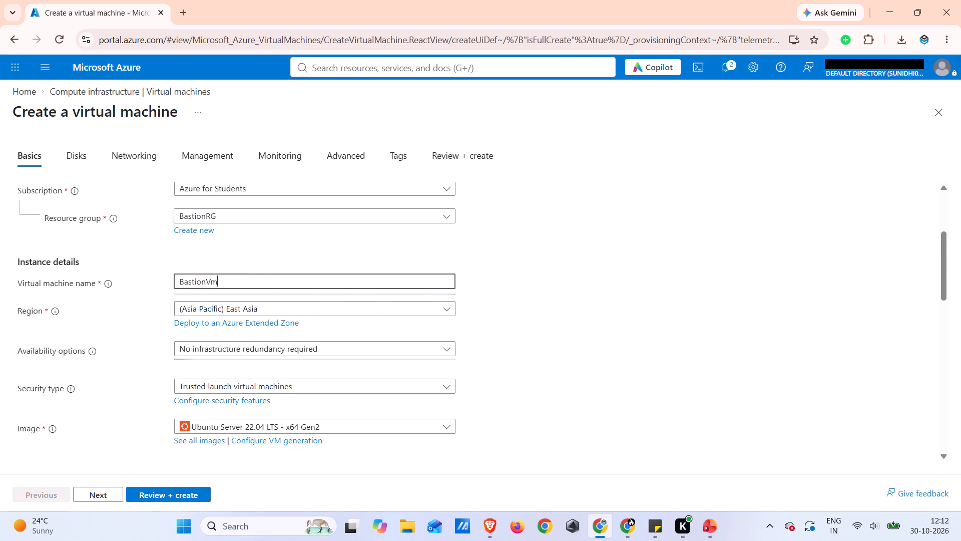
pyautogui.press('BackSpace')
pyautogui.hotkey('shift', 'm')
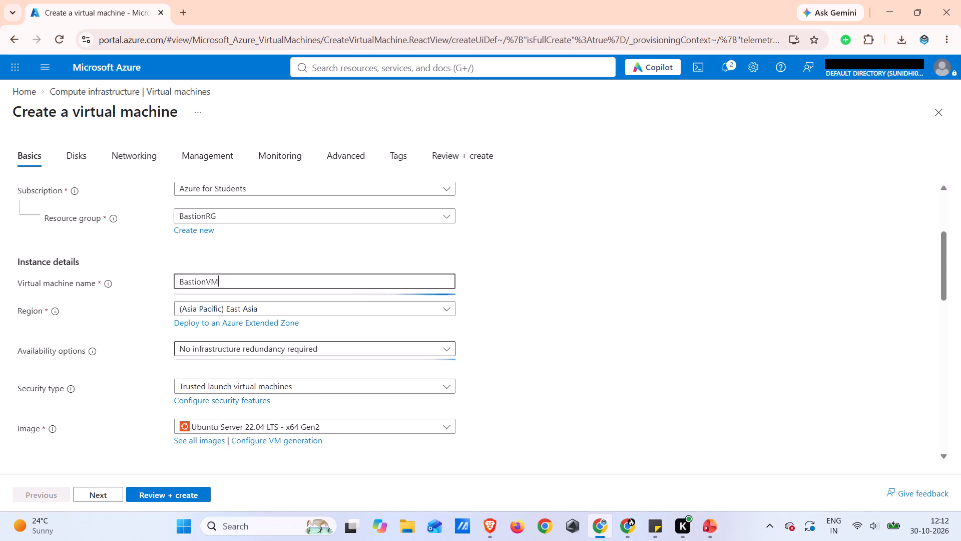
# Review the remaining Basics settings of the virtual machine, and check the slide after the Task 3 title in PowerPoint.
pyautogui.scroll(-1, 273, 350)
pyautogui.scroll(-1, 285, 306)
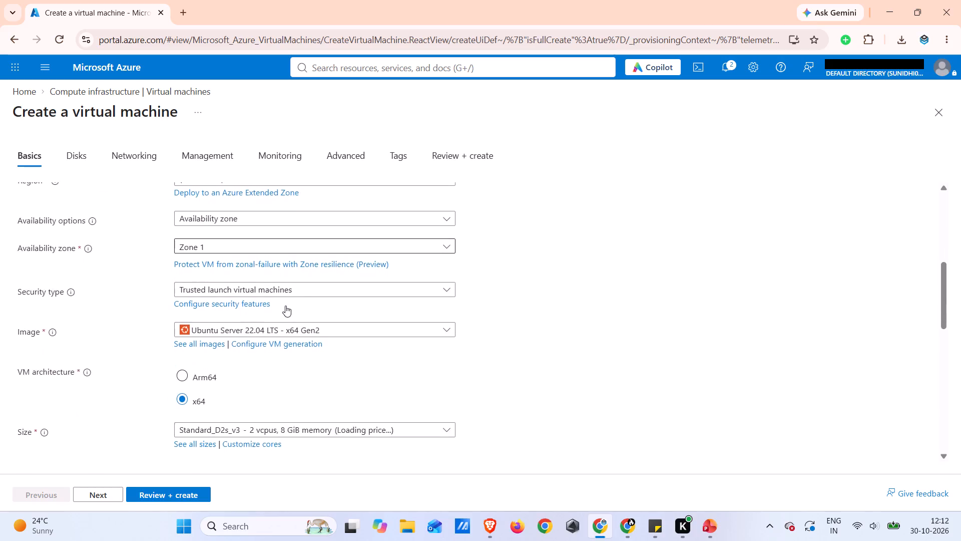
pyautogui.scroll(-2, 285, 306)
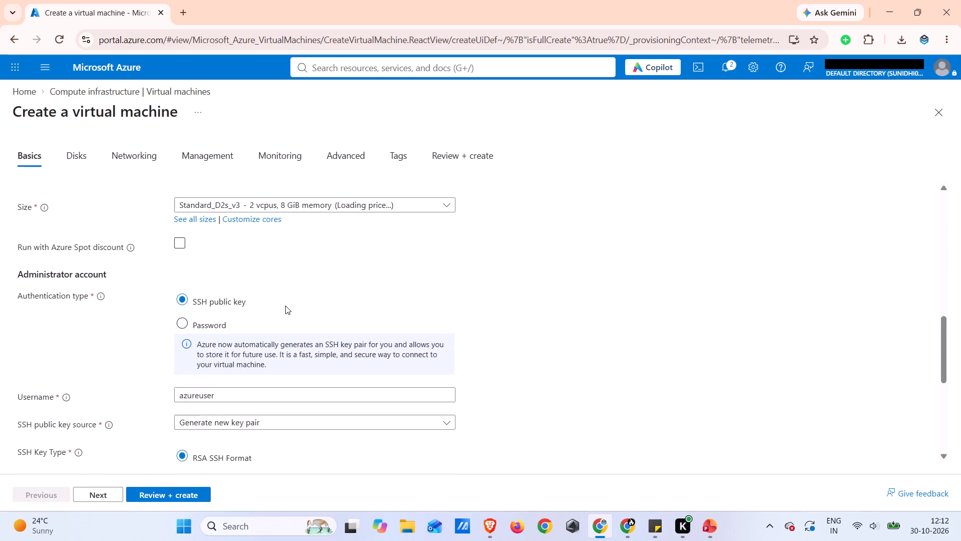
pyautogui.scroll(-3, 285, 306)
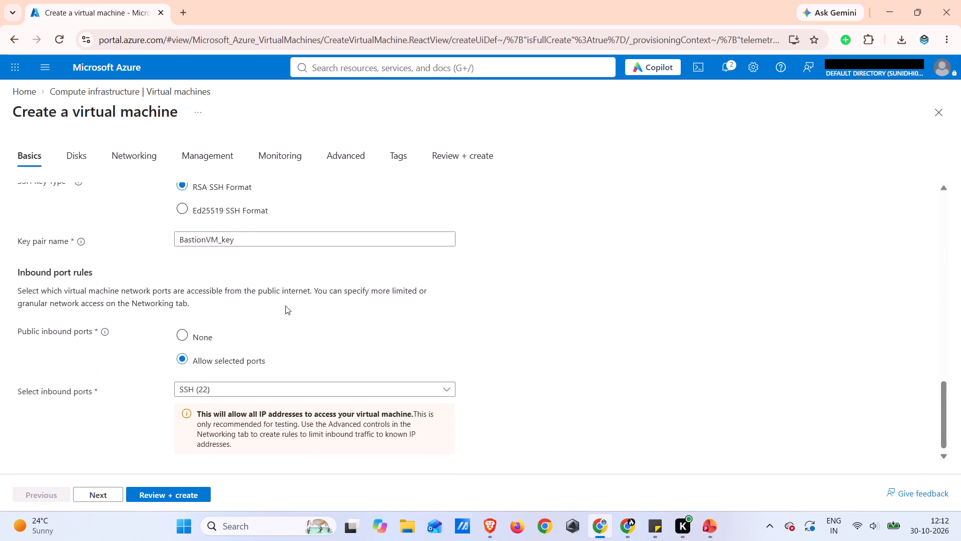
pyautogui.scroll(-1, 285, 306)
pyautogui.scroll(5, 285, 306)
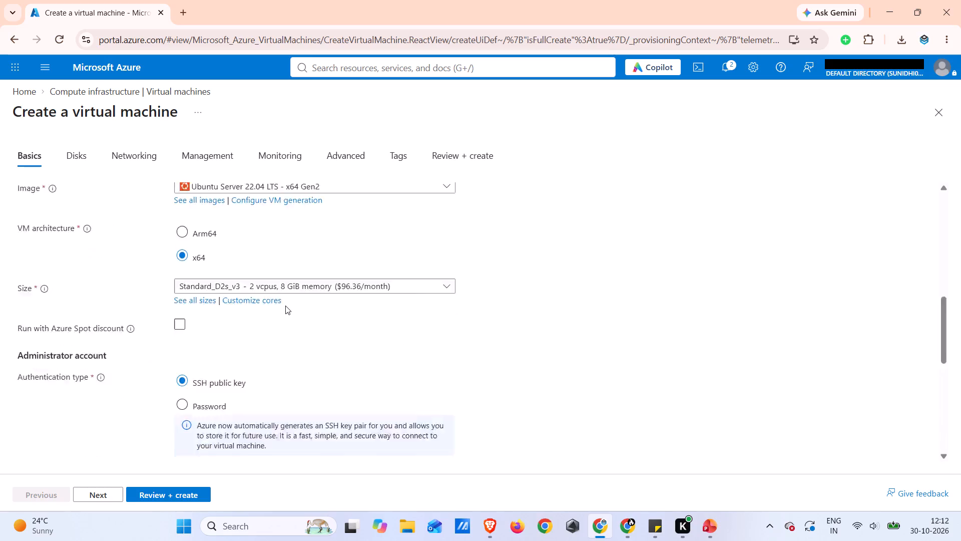
pyautogui.scroll(3, 285, 306)
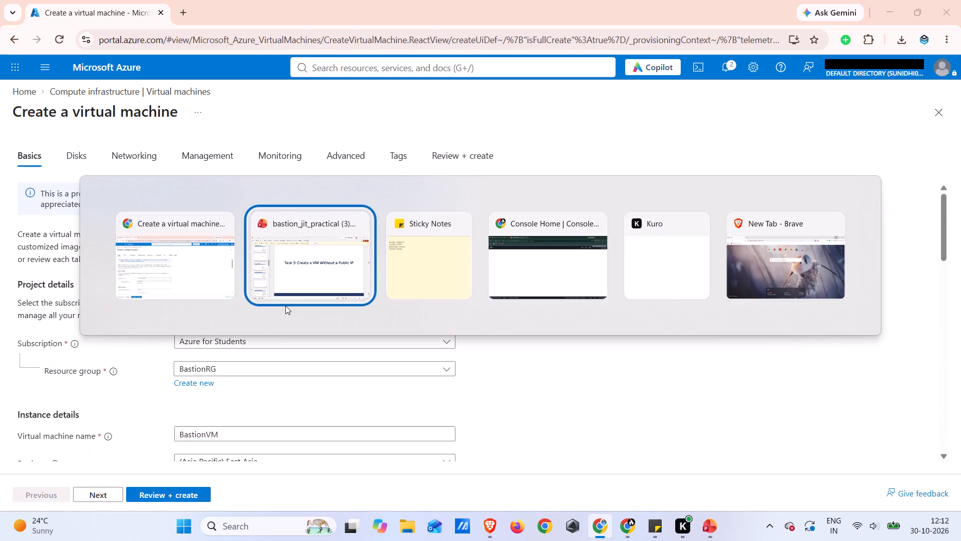
pyautogui.press('Down')
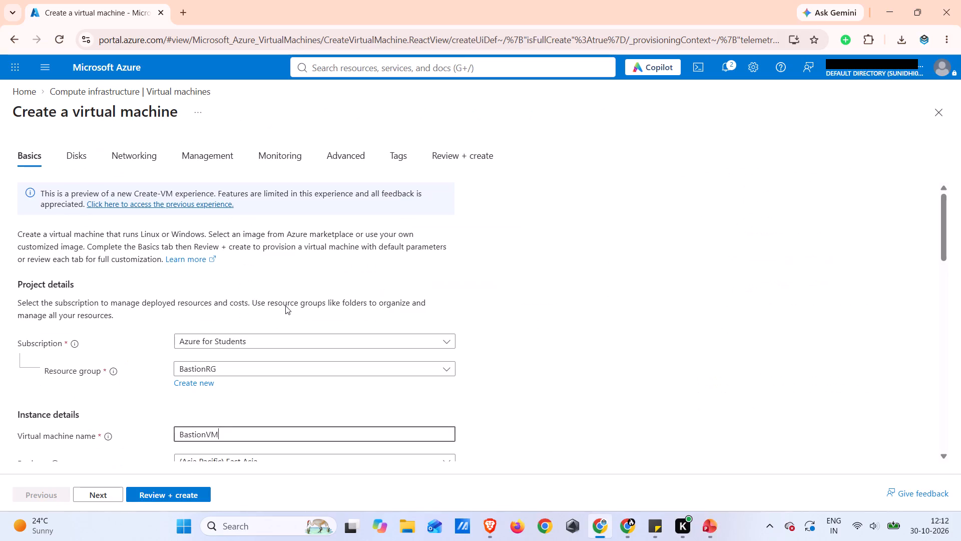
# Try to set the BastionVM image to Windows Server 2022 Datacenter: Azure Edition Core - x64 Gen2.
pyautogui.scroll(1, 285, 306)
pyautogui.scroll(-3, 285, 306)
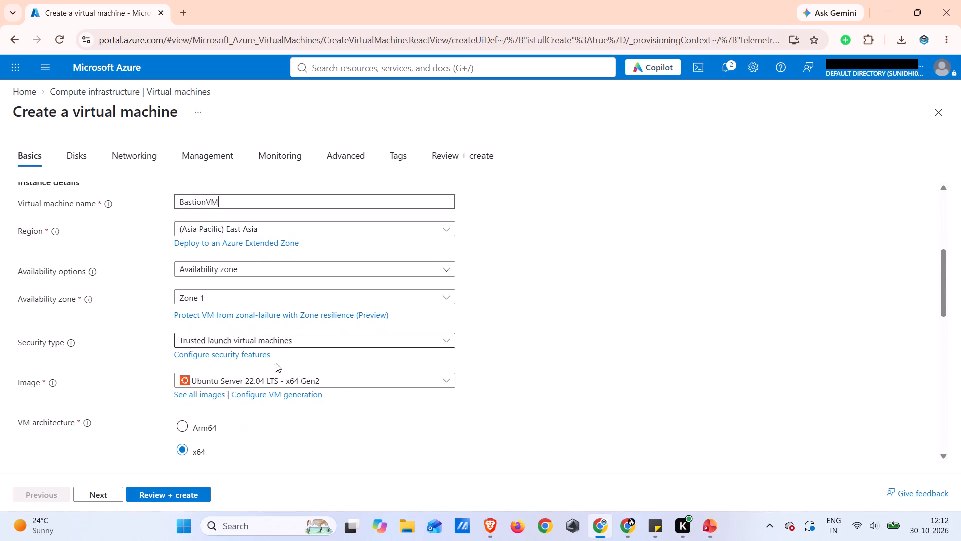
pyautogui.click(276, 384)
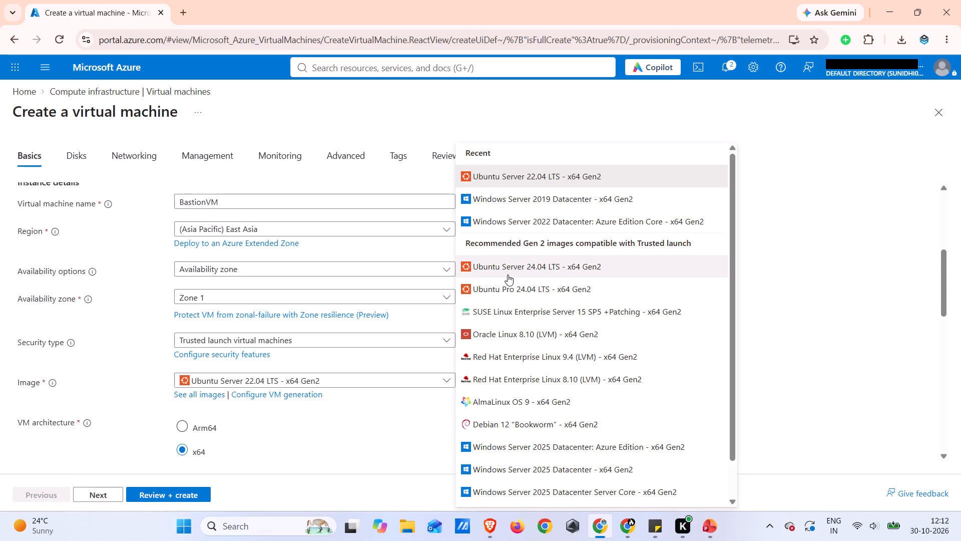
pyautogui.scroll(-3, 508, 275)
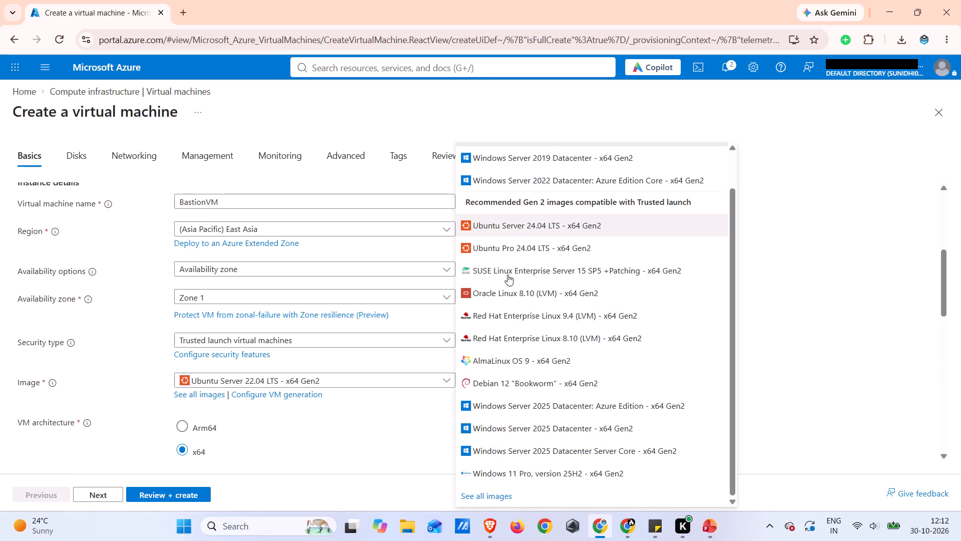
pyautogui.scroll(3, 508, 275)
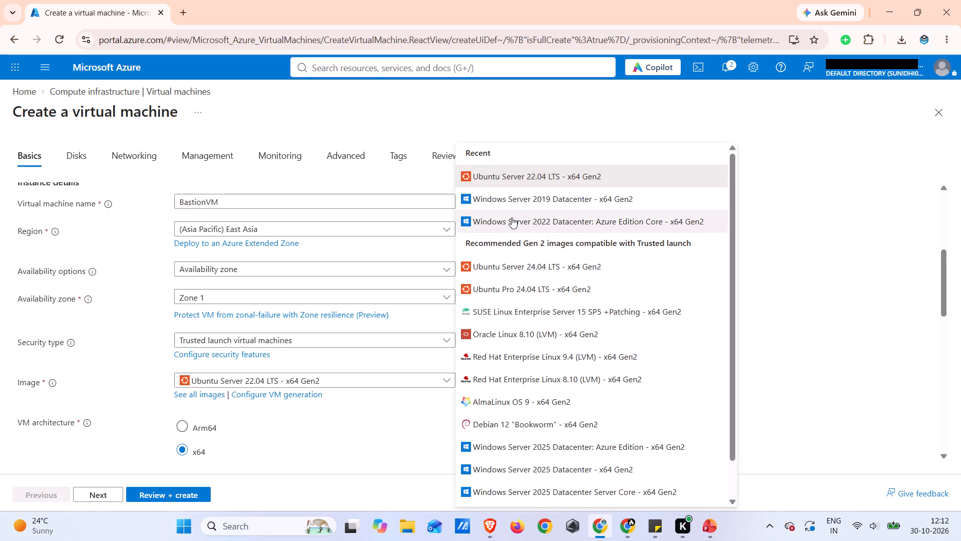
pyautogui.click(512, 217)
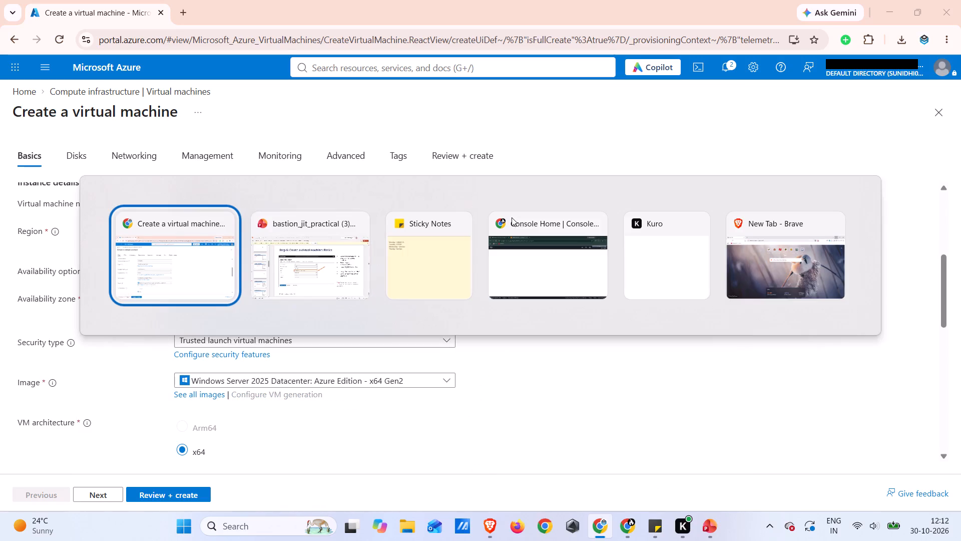
# Set the BastionVM image to Windows Server 2019 Datacenter - x64 Gen2, and check the Step 6 slide in PowerPoint.
pyautogui.click(377, 375)
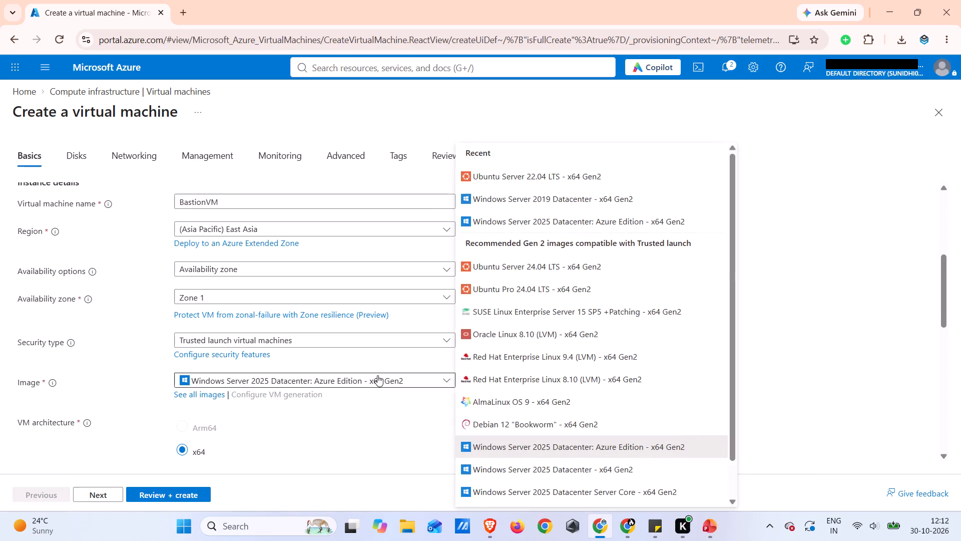
pyautogui.scroll(-5, 528, 219)
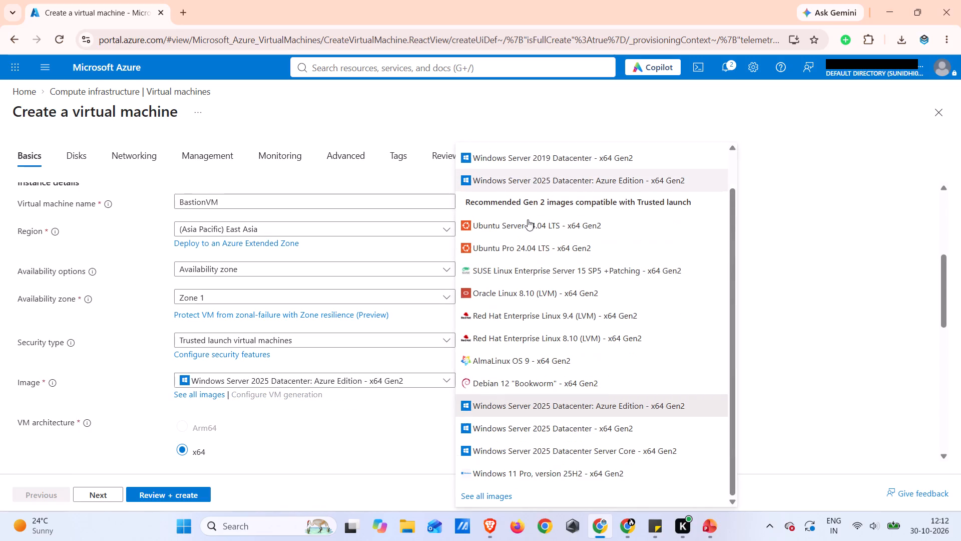
pyautogui.scroll(-2, 494, 449)
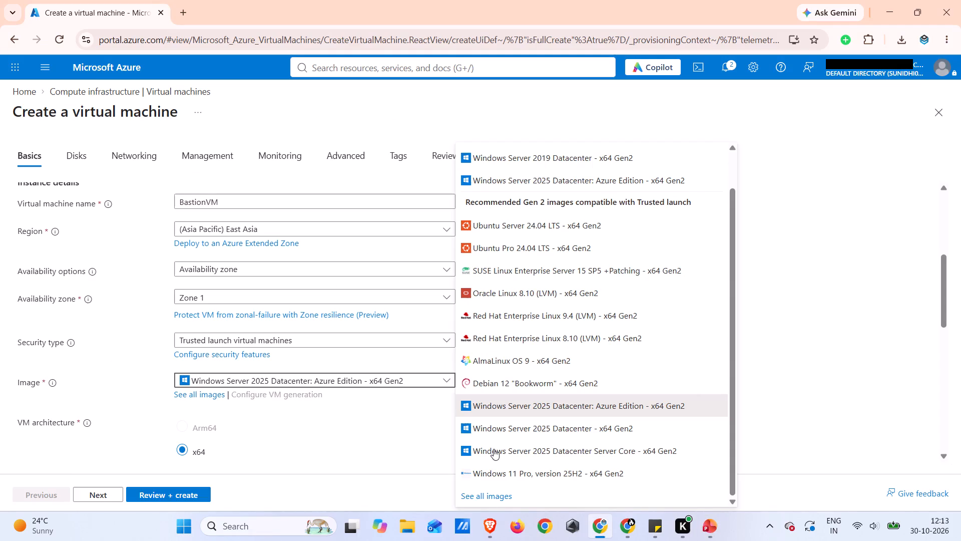
pyautogui.click(587, 177)
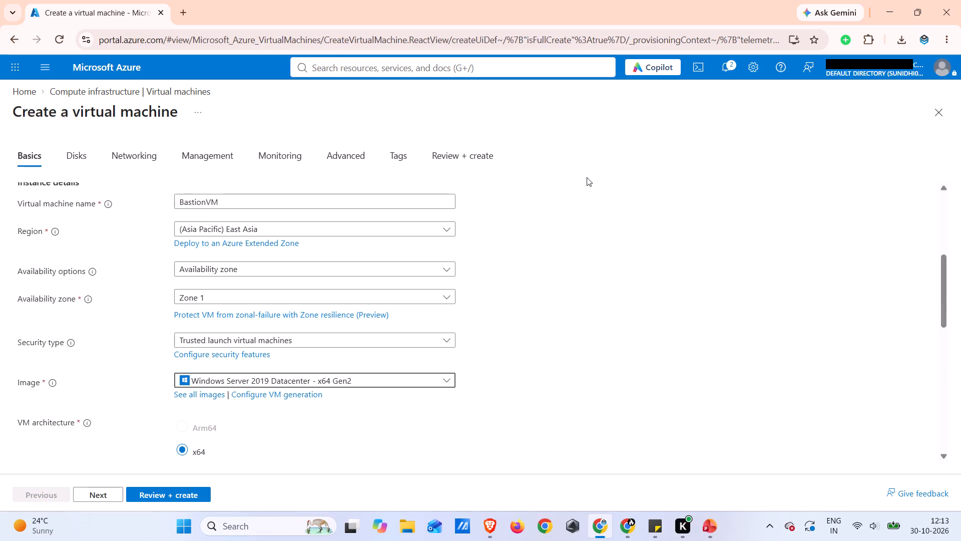
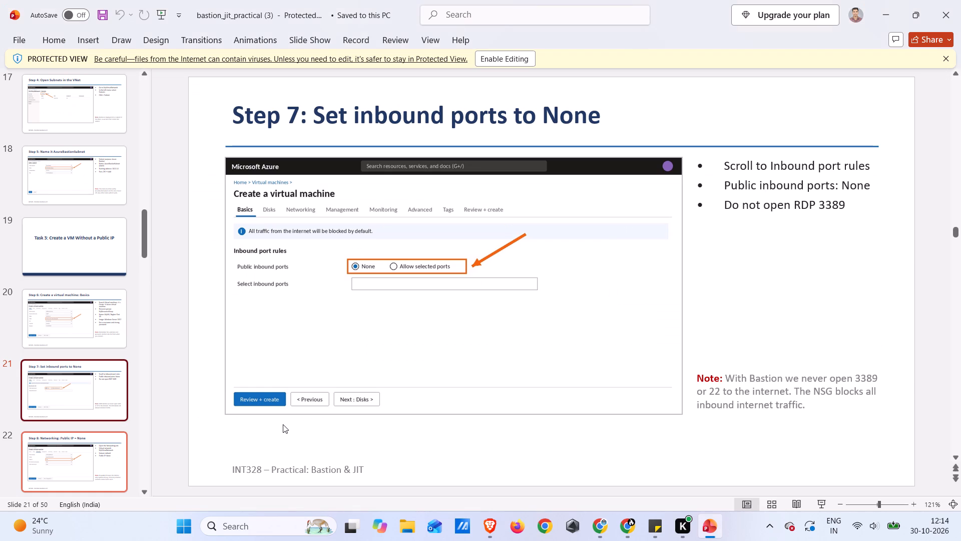
# Check the Step 8 networking slide in PowerPoint, and open the virtual network choices in the virtual machine's Networking settings in Chrome.
pyautogui.press('Down')
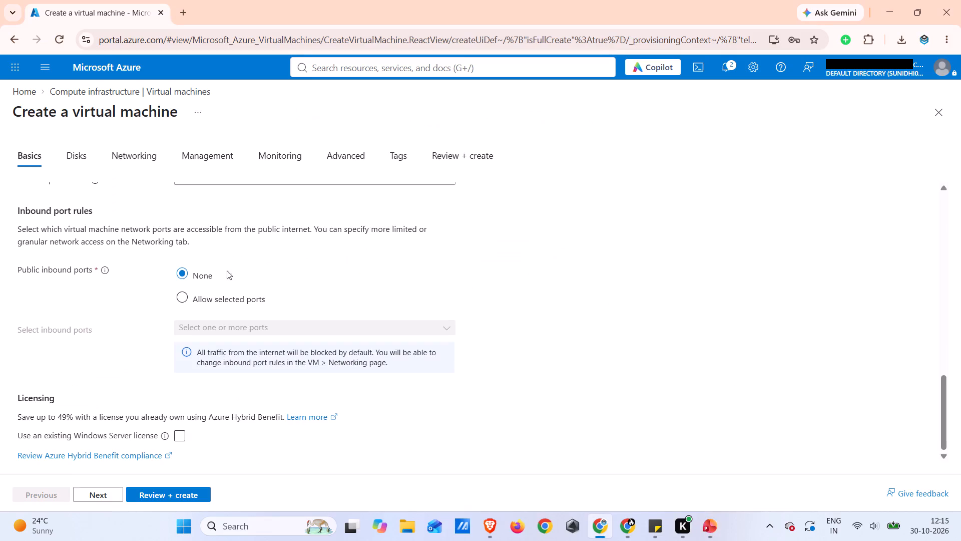
pyautogui.click(130, 148)
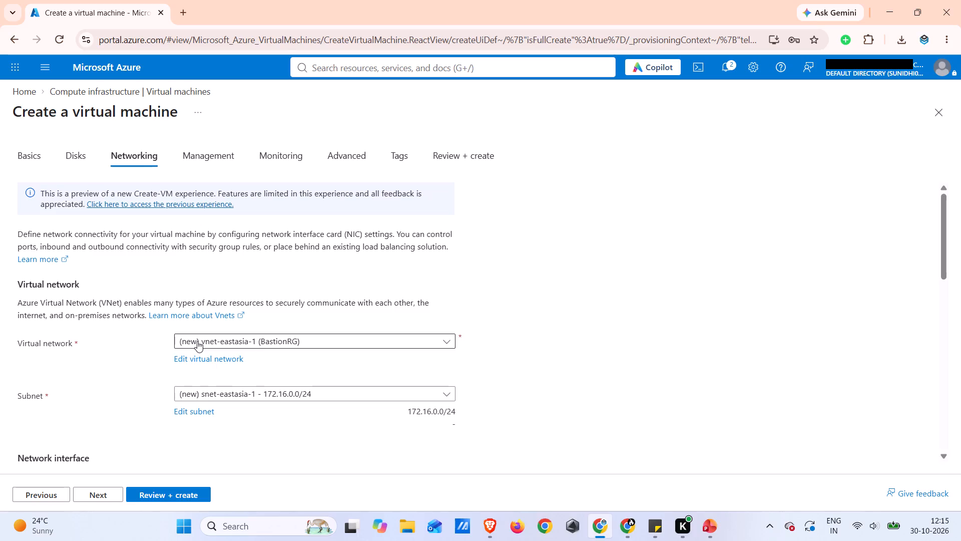
pyautogui.click(197, 341)
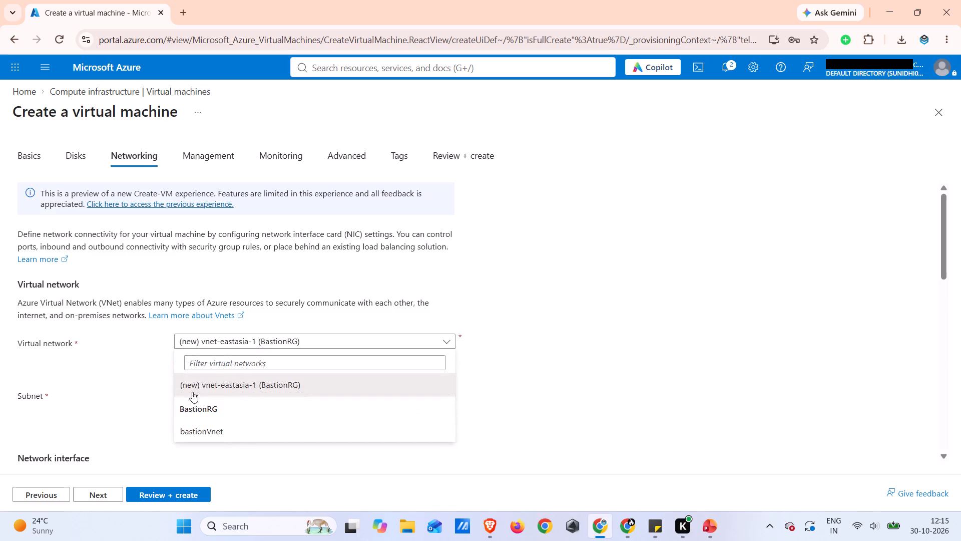
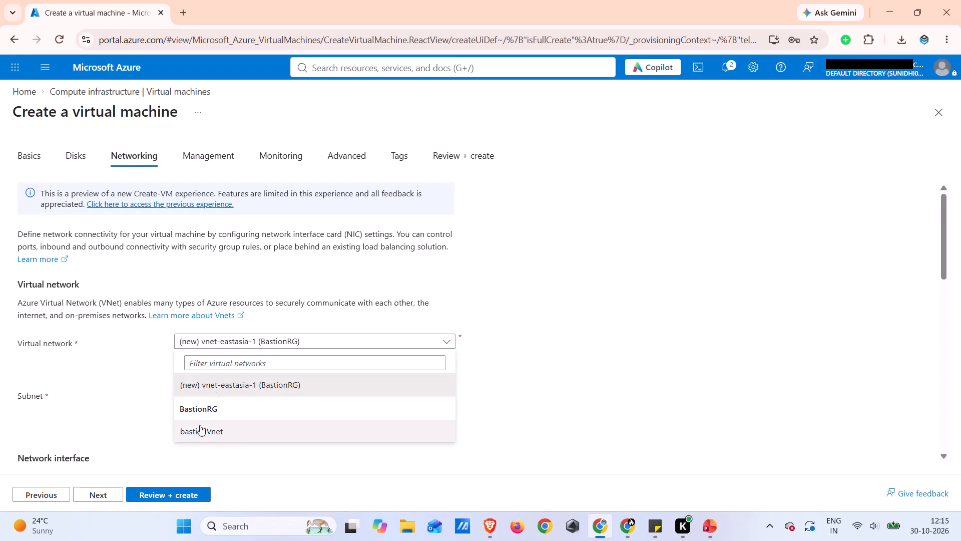
# Set the virtual machine's virtual network to bastionVnet.
pyautogui.click(195, 438)
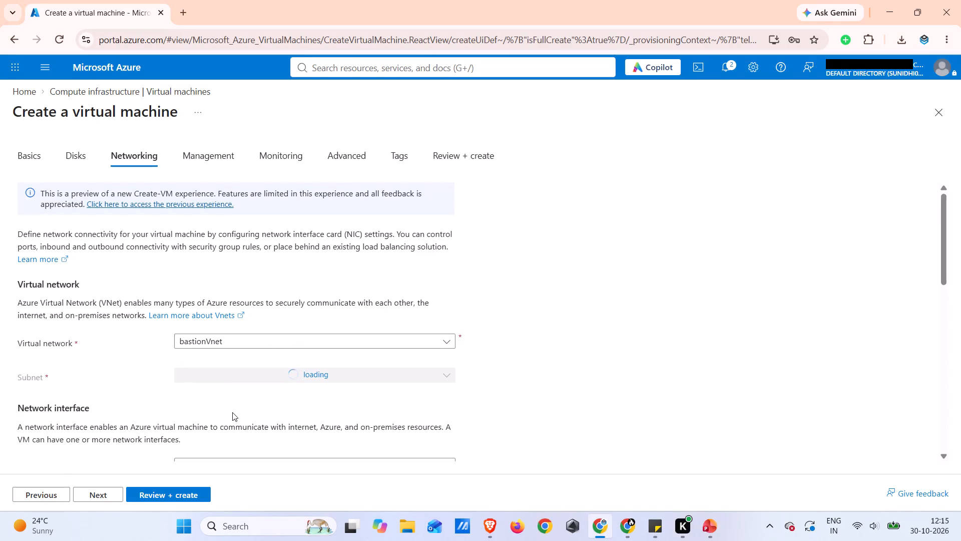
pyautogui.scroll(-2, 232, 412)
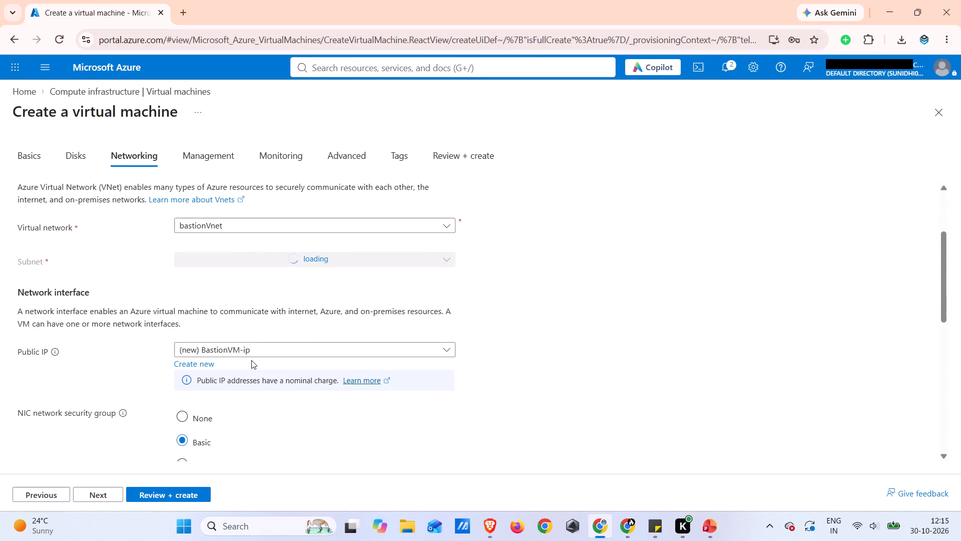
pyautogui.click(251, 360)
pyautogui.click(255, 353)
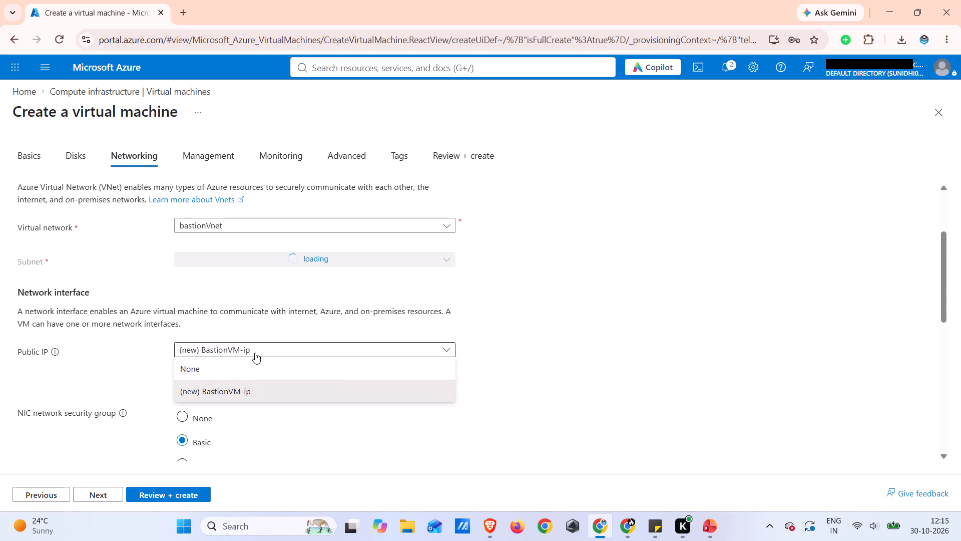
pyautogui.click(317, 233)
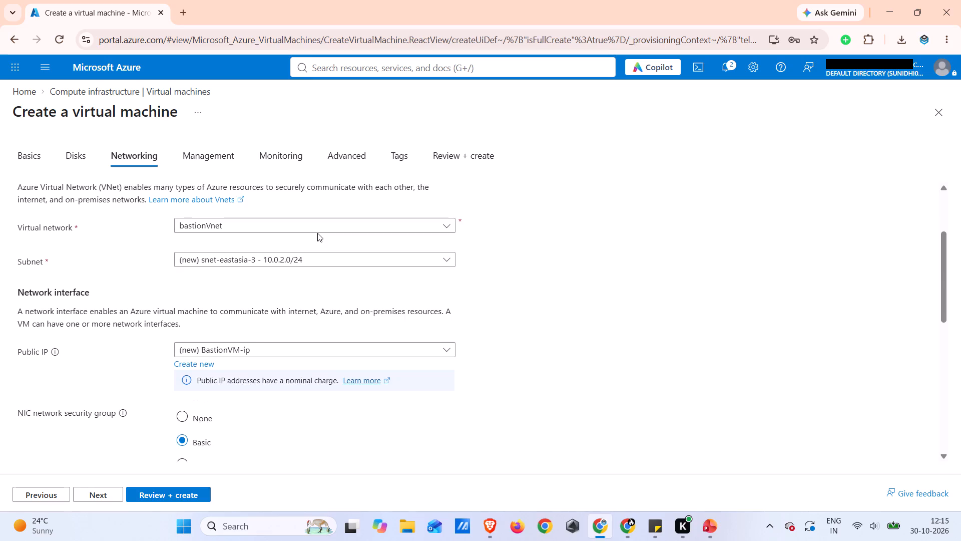
# Open the available virtual network choices for the virtual machine again.
pyautogui.click(317, 233)
pyautogui.click(317, 223)
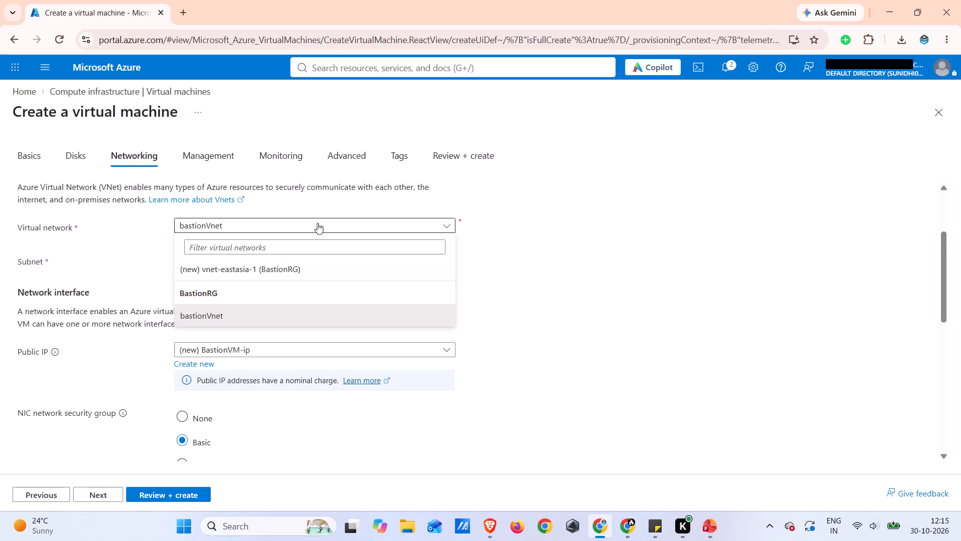
# Configure BastionVM's networking with virtual network bastionVnet, the new subnet snet-eastasia-3 - 10.0.2.0/24, and public IP None.
pyautogui.click(561, 258)
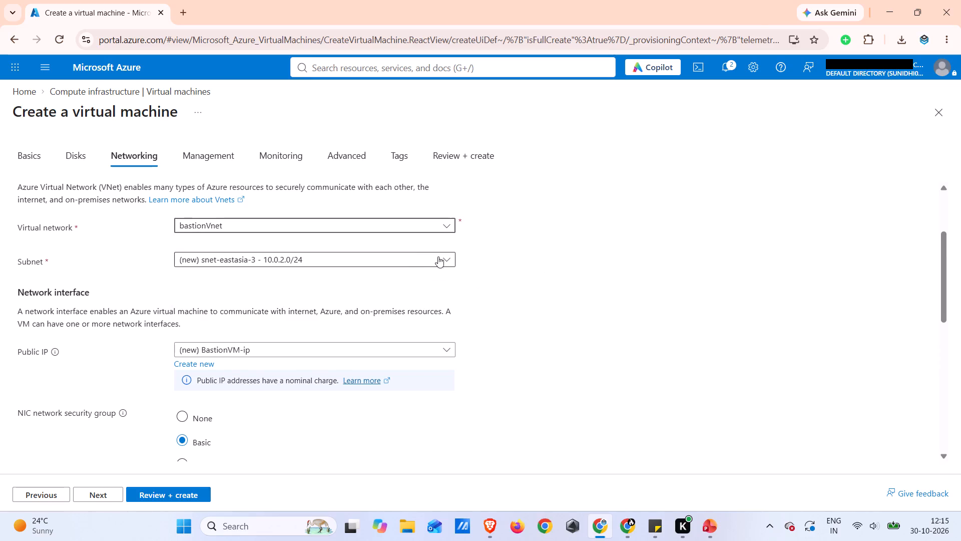
pyautogui.click(422, 257)
pyautogui.click(339, 309)
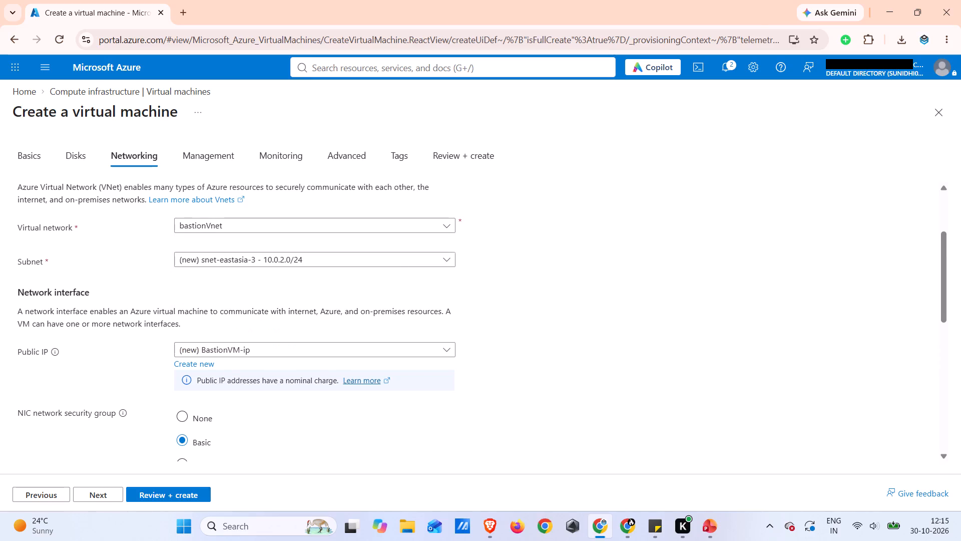
pyautogui.scroll(-1, 339, 309)
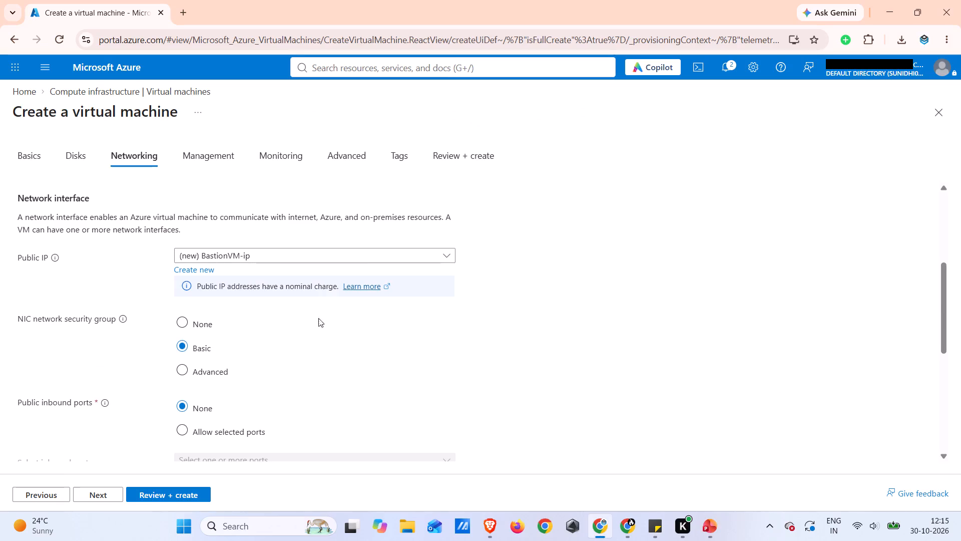
pyautogui.click(209, 245)
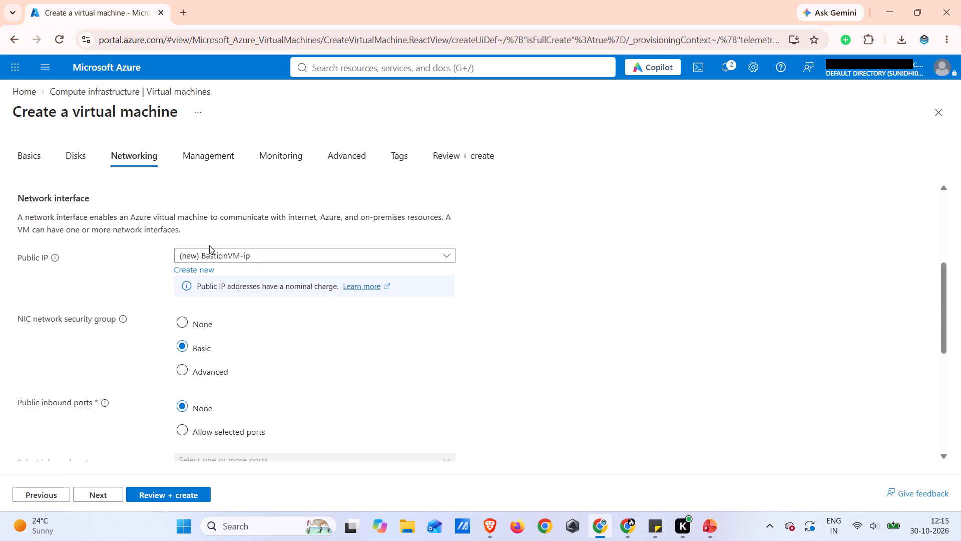
pyautogui.click(207, 249)
pyautogui.click(197, 267)
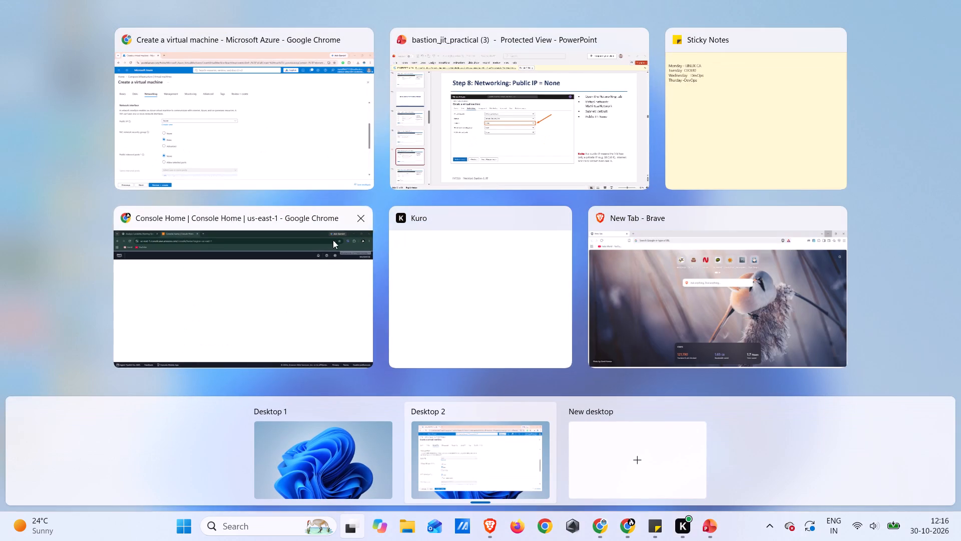
# Switch to PowerPoint to check the Step 8 networking slide, and advance to the Step 9 slide.
pyautogui.click(489, 129)
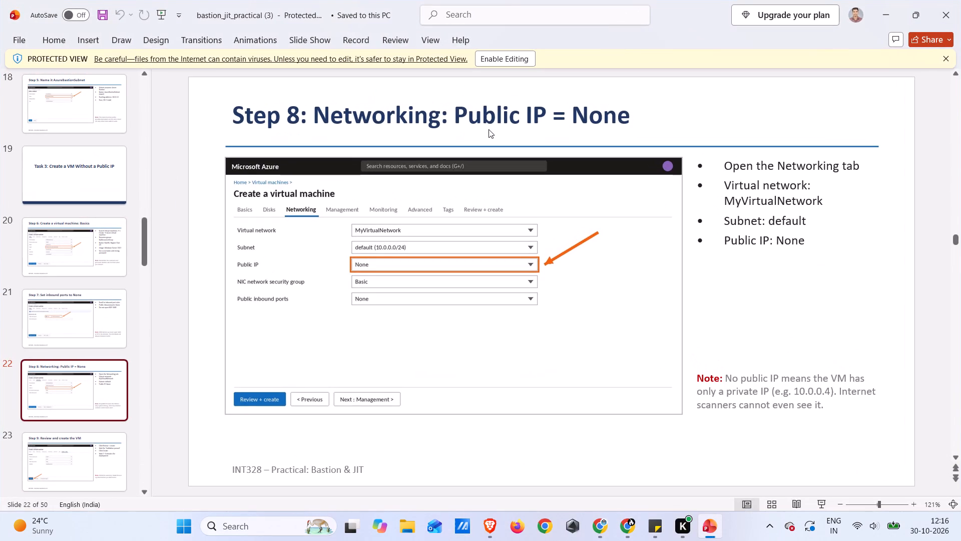
pyautogui.press('Down')
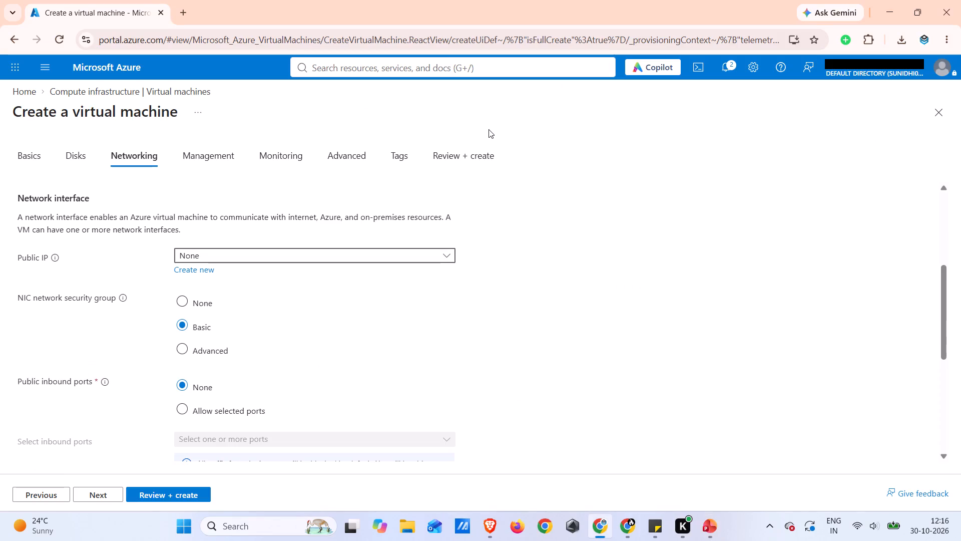
# Back in the Azure portal, check the remaining networking and load balancing settings, and submit BastionVM's configuration for final review.
pyautogui.scroll(-2, 489, 129)
pyautogui.scroll(-1, 402, 299)
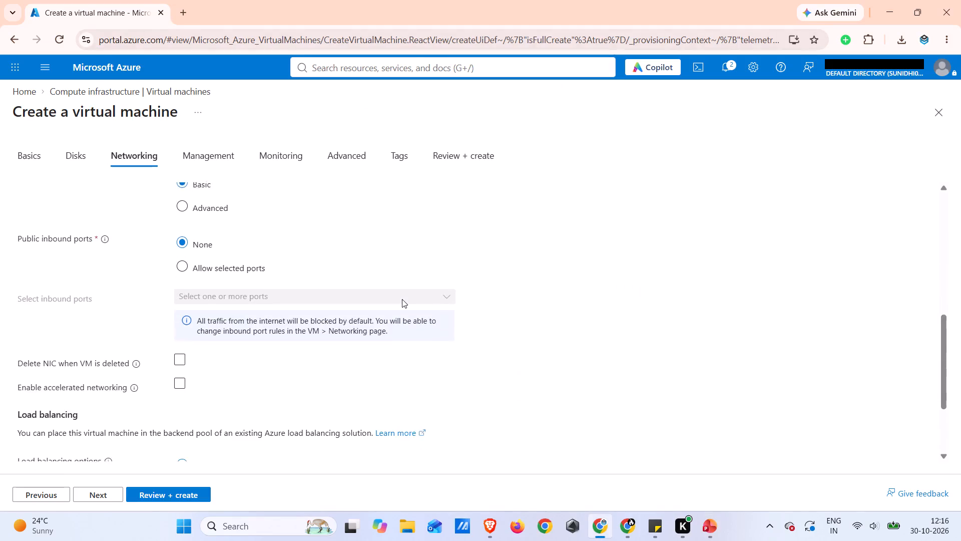
pyautogui.scroll(-3, 402, 299)
pyautogui.click(156, 495)
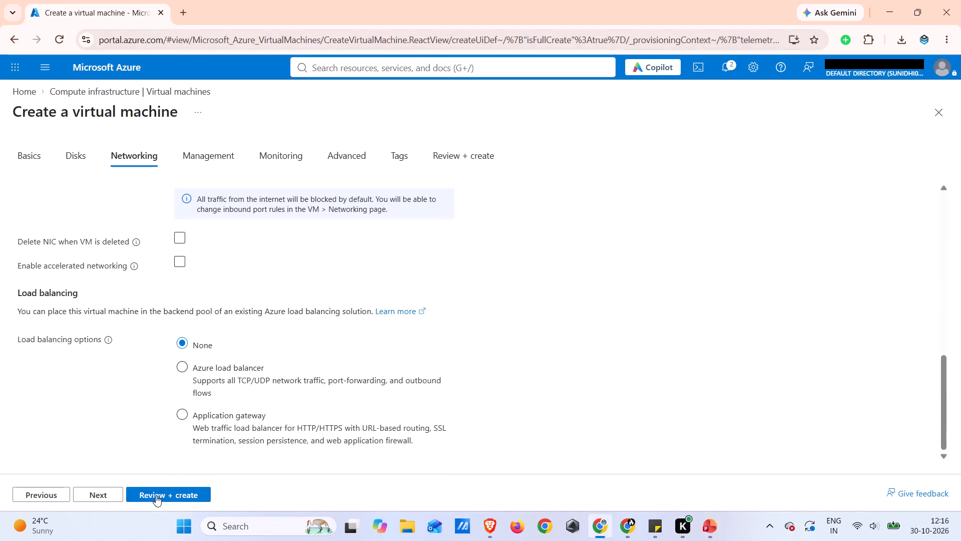
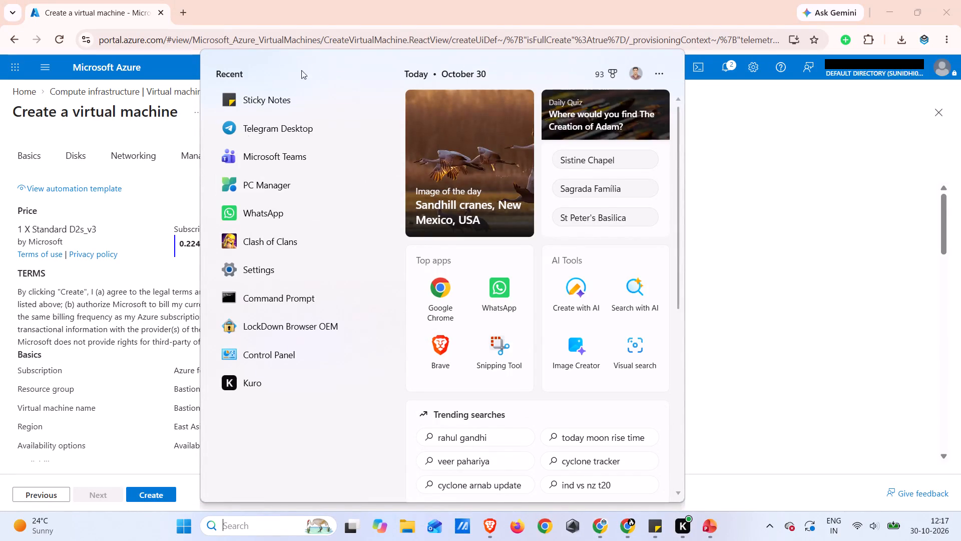
# Open WhatsApp Web in a new browser tab, and return to the Azure portal's virtual machine review page.
pyautogui.click(184, 14)
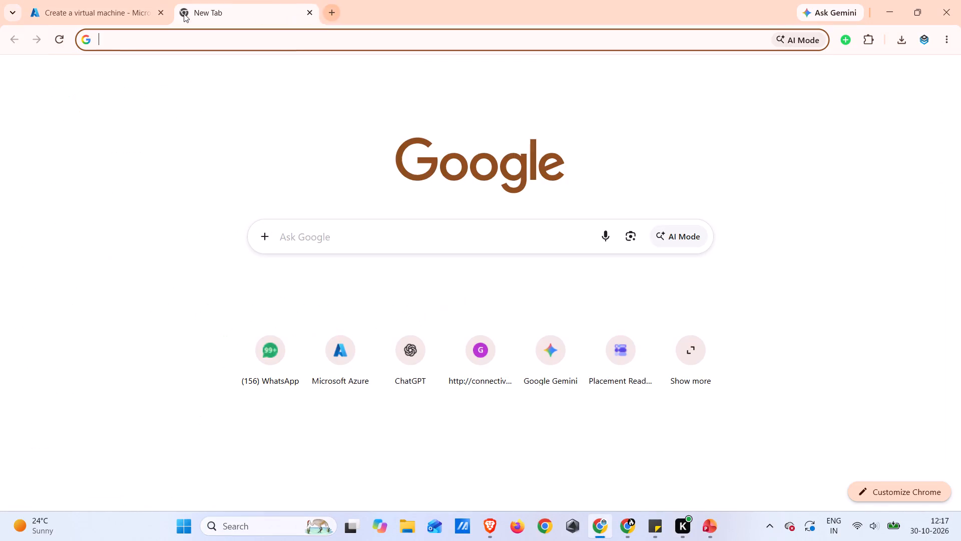
pyautogui.click(250, 356)
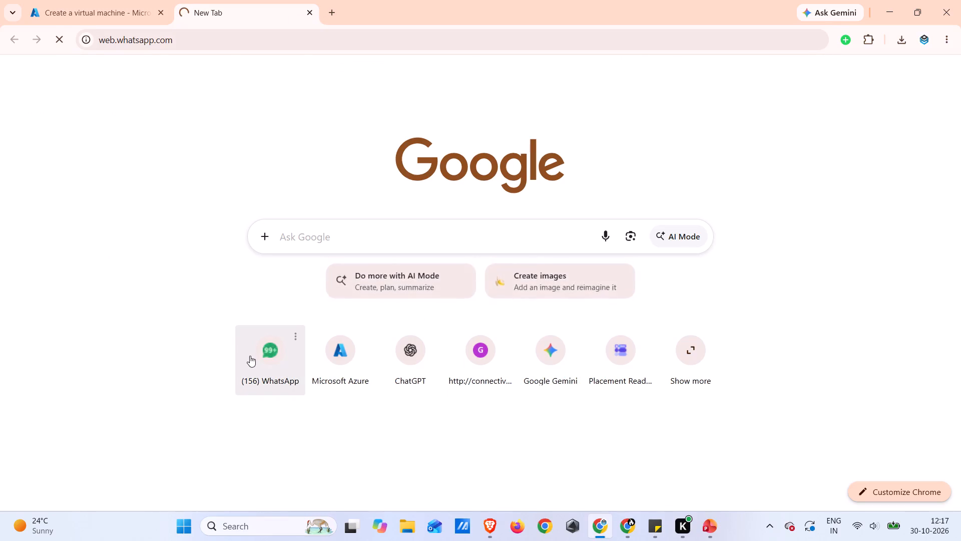
pyautogui.click(89, 0)
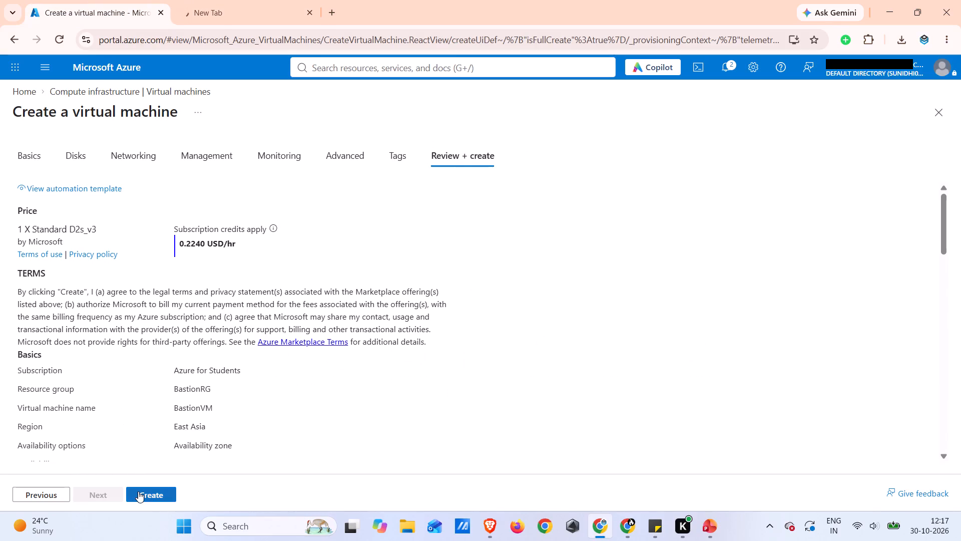
# Submit BastionVM for creation, and look through the Basics section of its configuration summary.
pyautogui.click(138, 491)
pyautogui.scroll(-3, 140, 328)
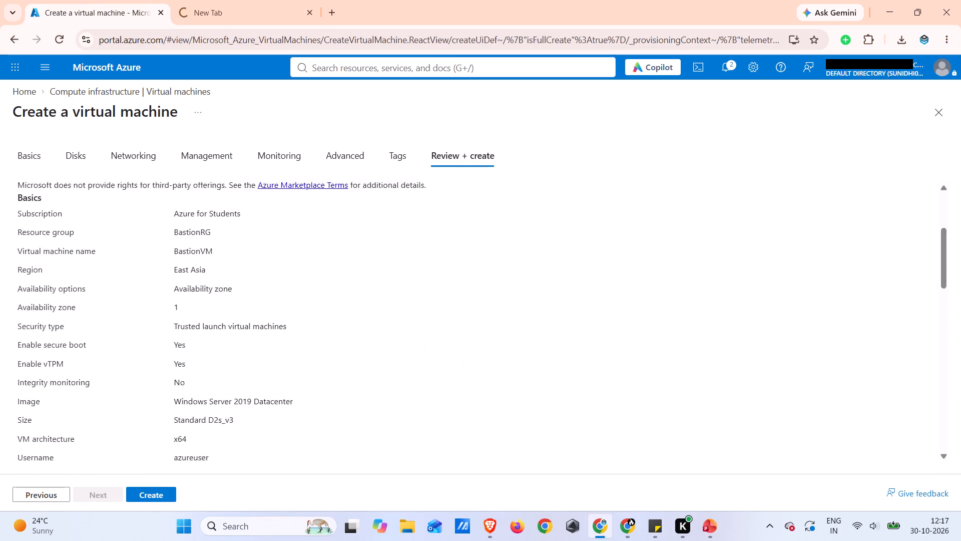
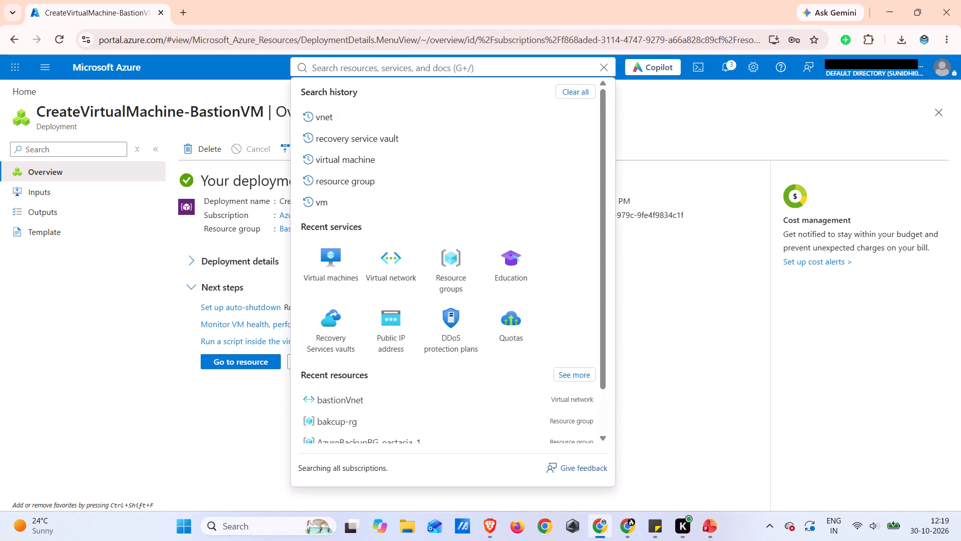
# Search the portal for bastions, open the Bastions service, and start creating a new Bastion host.
pyautogui.write('bastion')
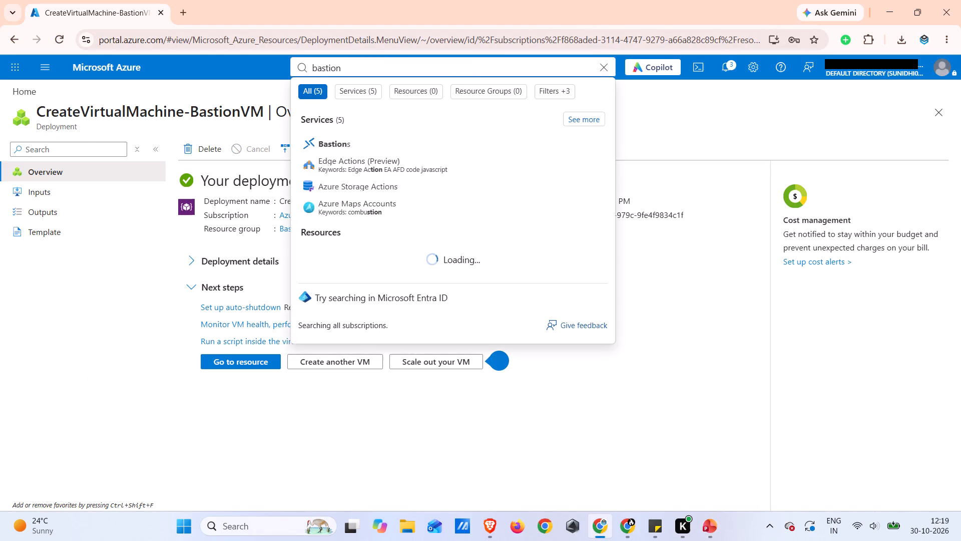
pyautogui.press('s')
pyautogui.click(353, 146)
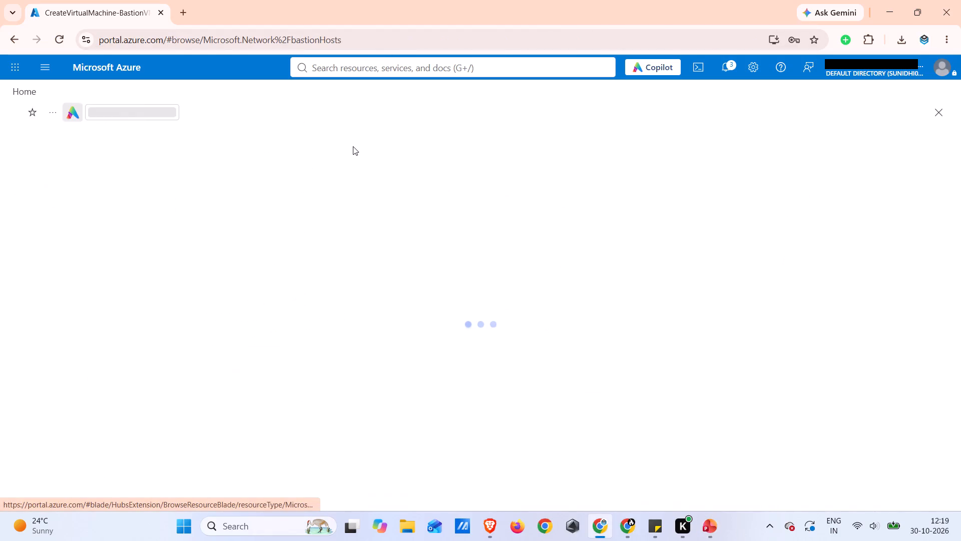
pyautogui.click(54, 142)
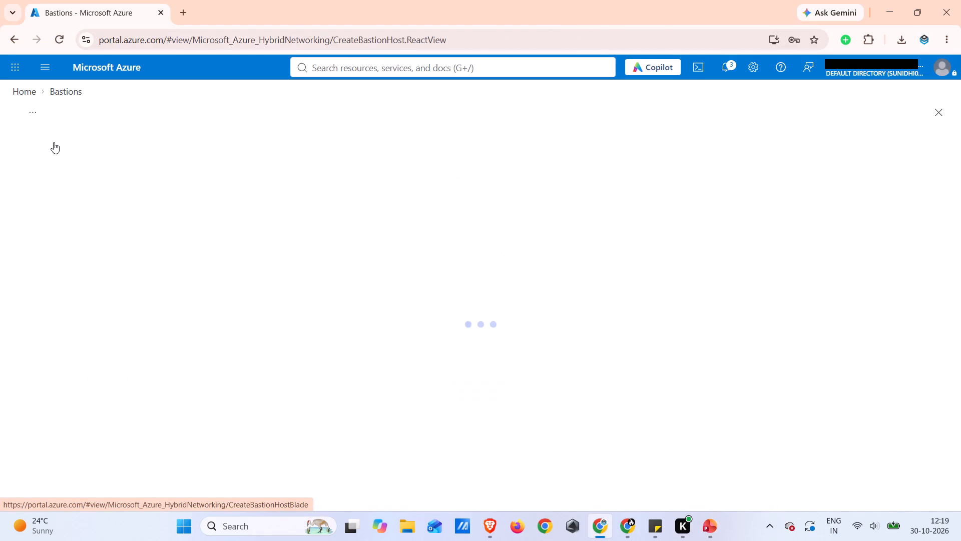
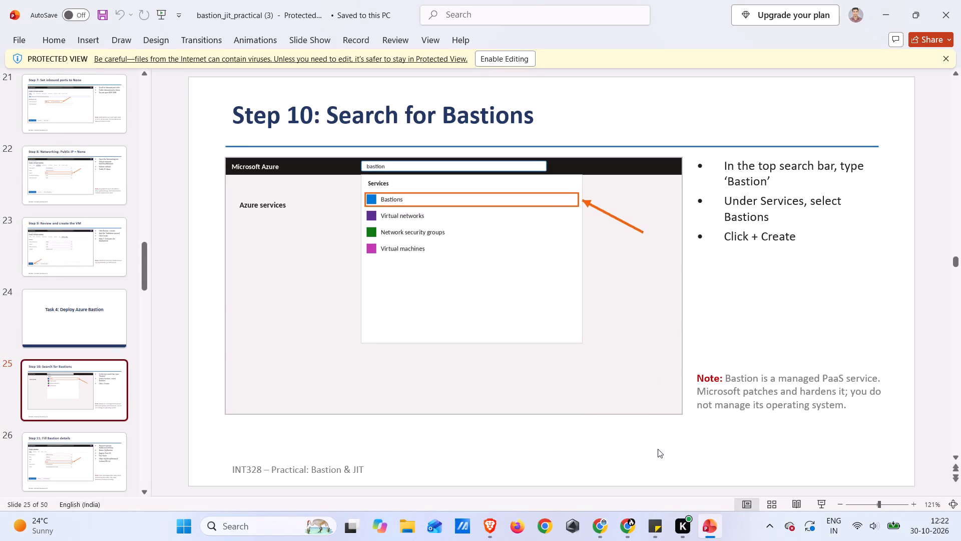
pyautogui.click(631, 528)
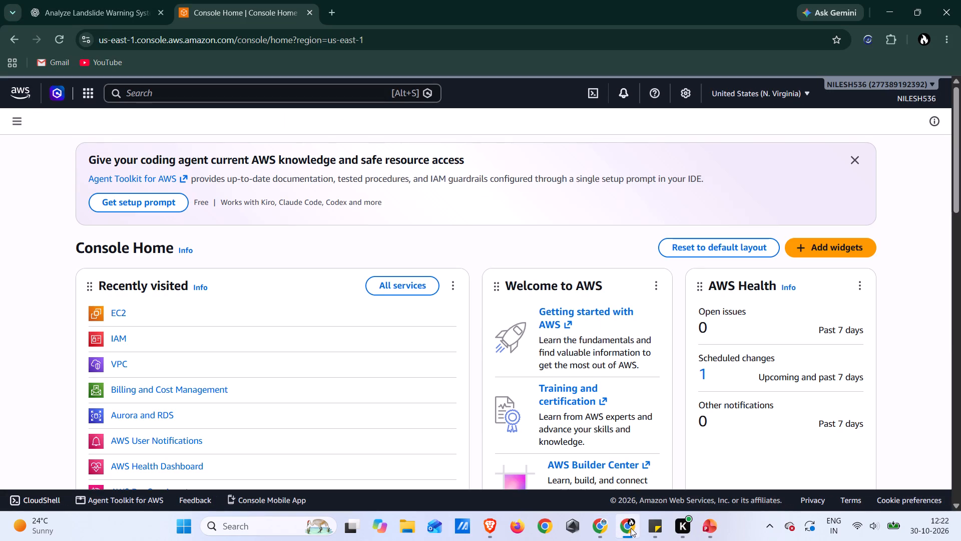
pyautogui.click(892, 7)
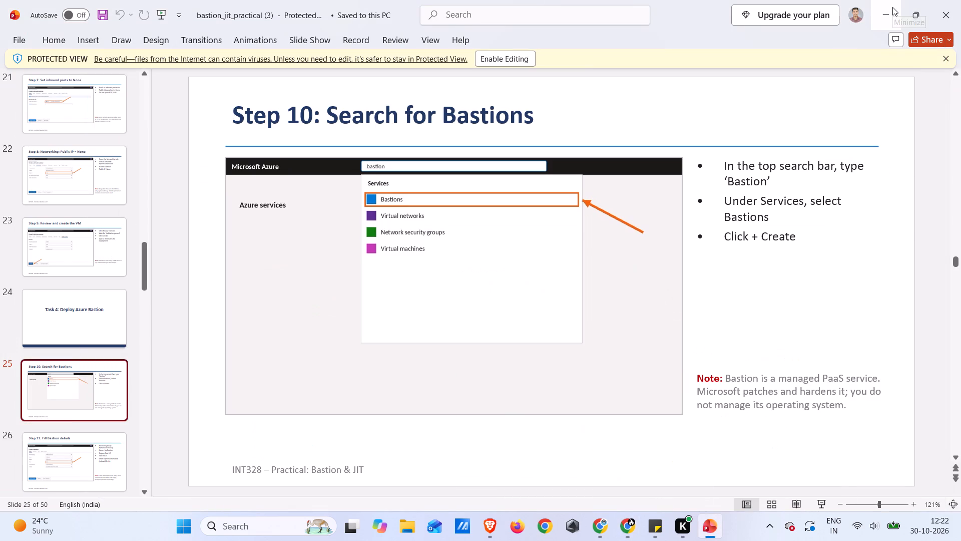
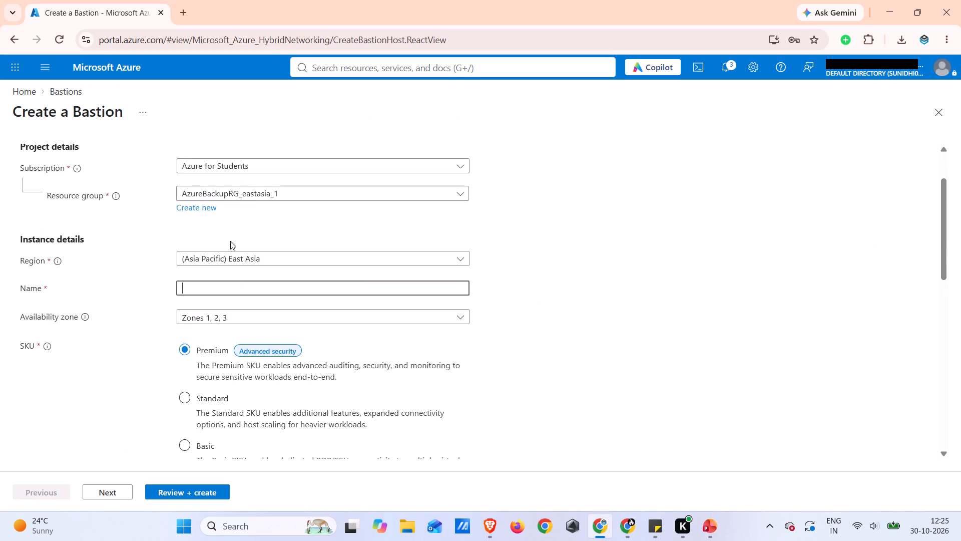
pyautogui.click(260, 198)
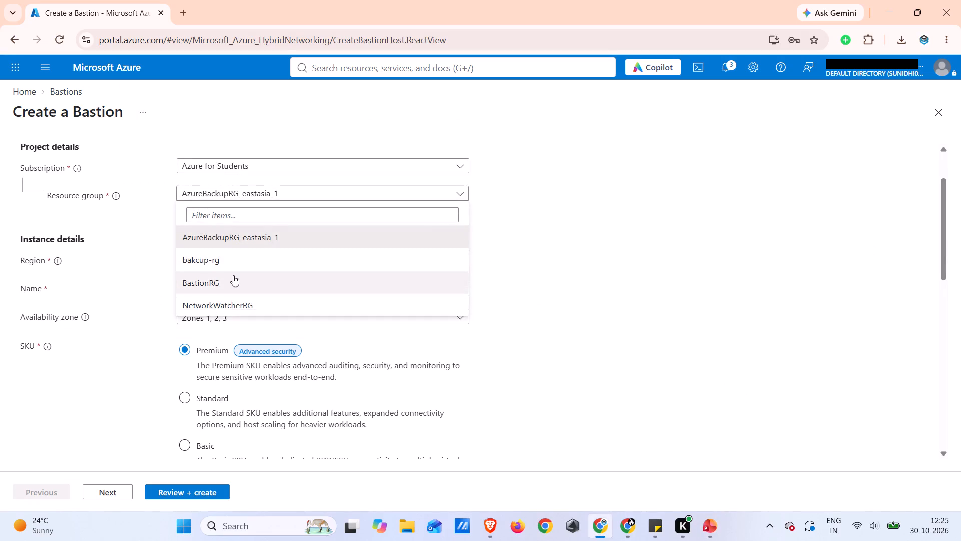
pyautogui.click(233, 275)
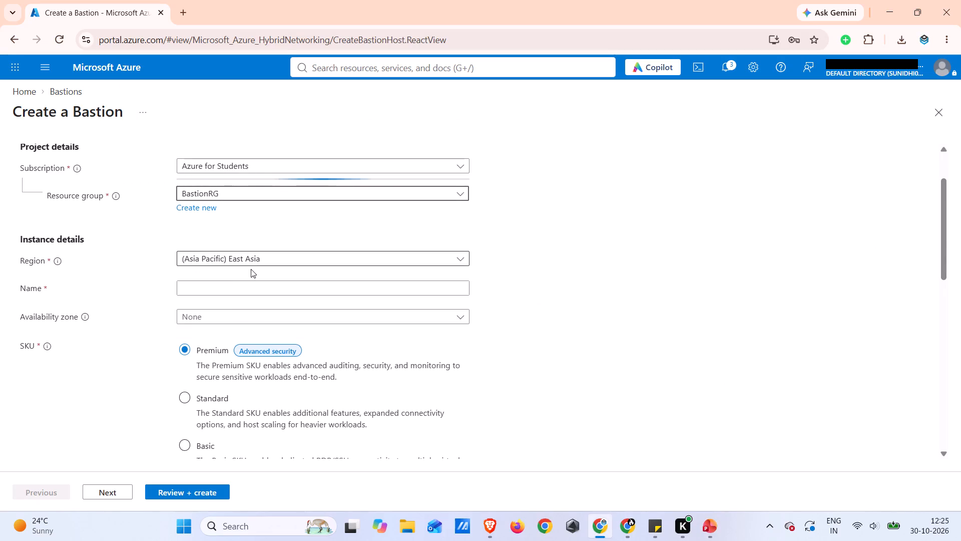
pyautogui.click(242, 290)
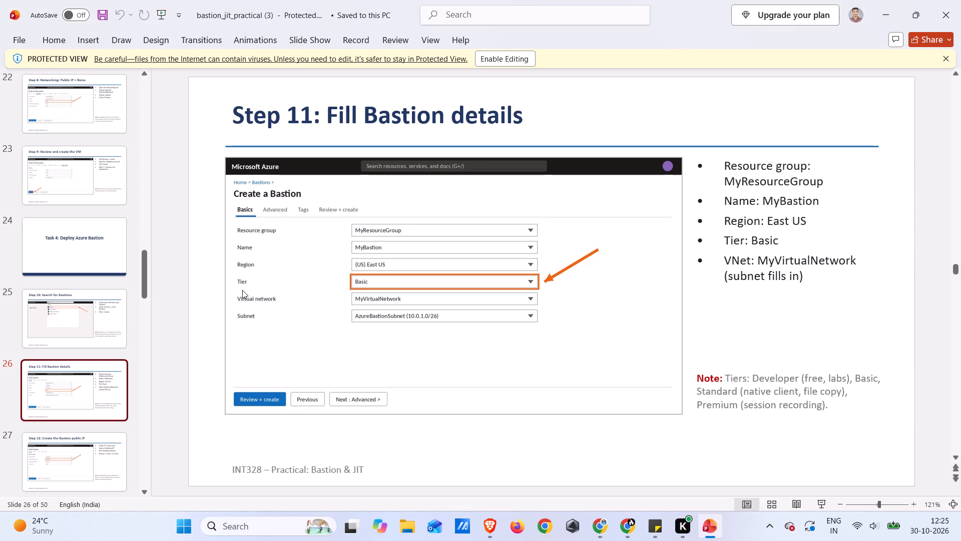
pyautogui.write('MyBastion')
# Set the Bastion's availability zone to Zone 1 and its SKU to Basic, checking the Step 11 slide.
pyautogui.scroll(-1, 242, 290)
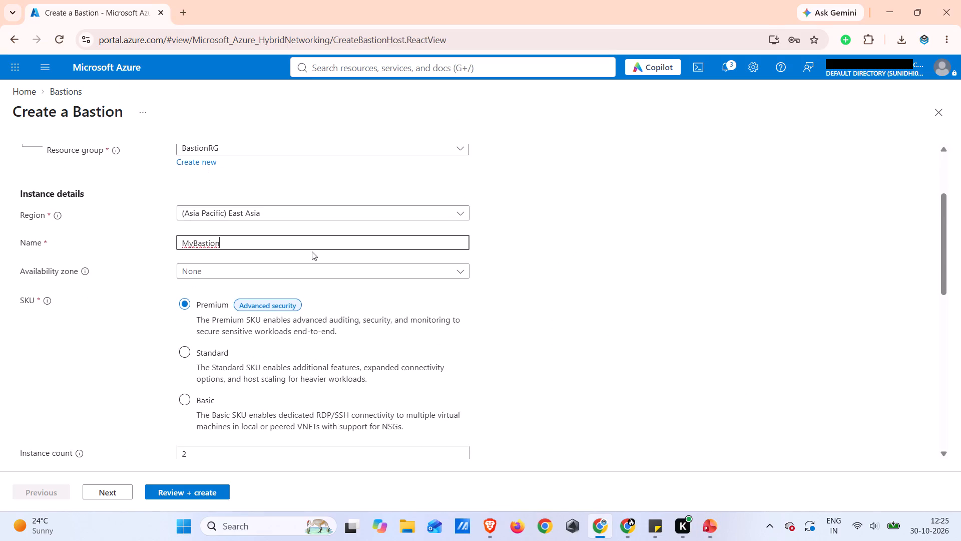
pyautogui.click(304, 277)
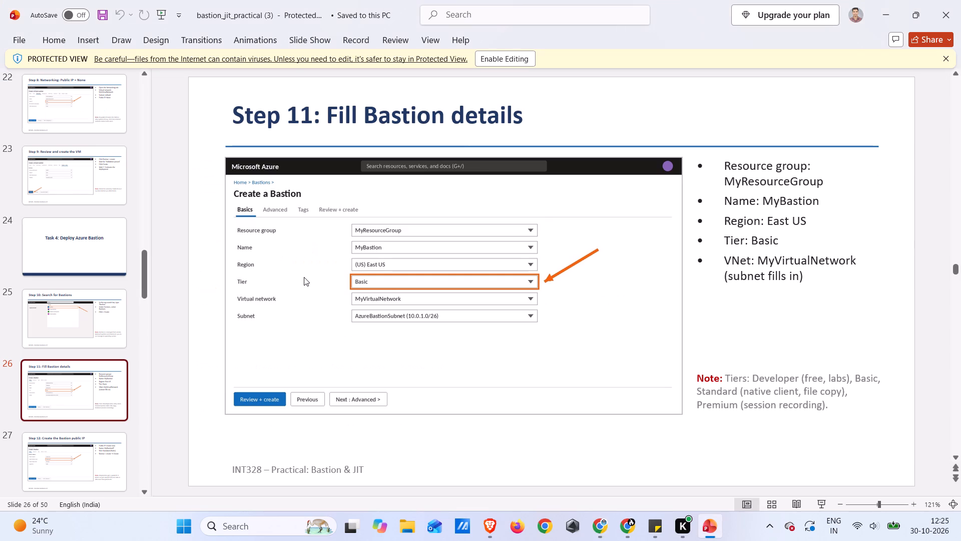
pyautogui.press('Down')
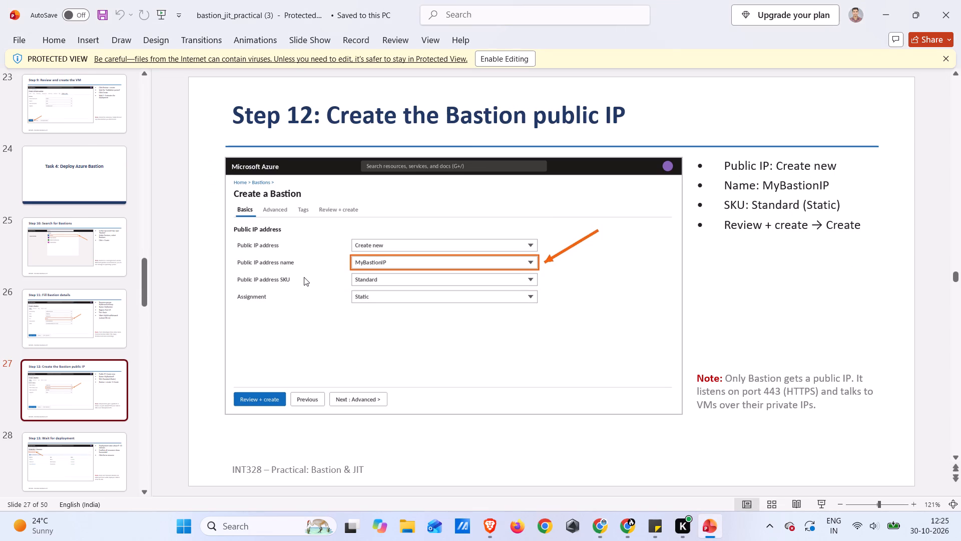
pyautogui.press('Down')
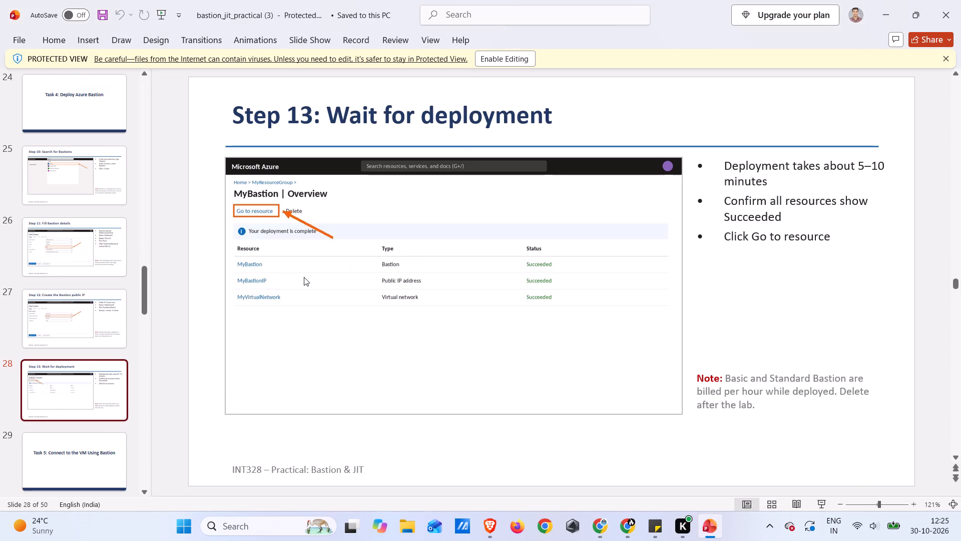
pyautogui.press('Up')
pyautogui.press('Up')
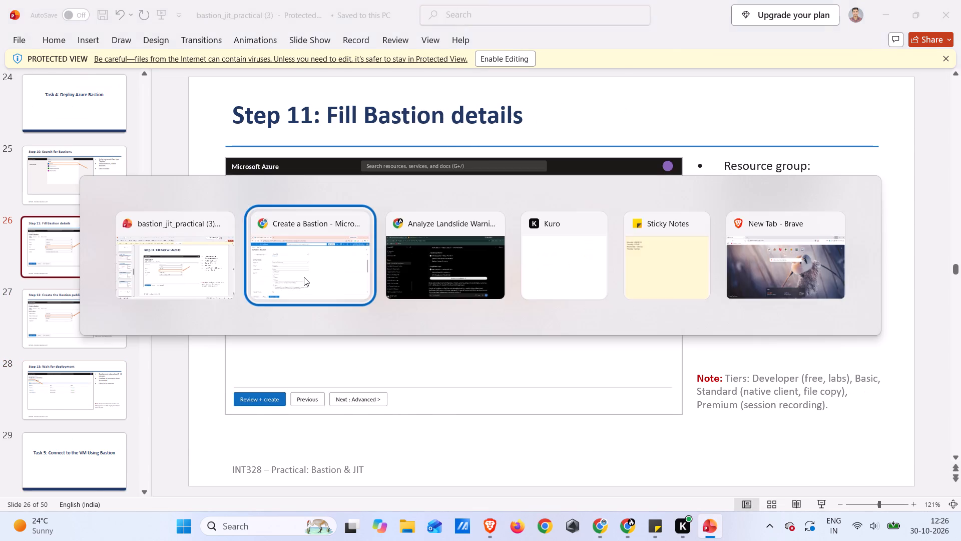
pyautogui.click(220, 314)
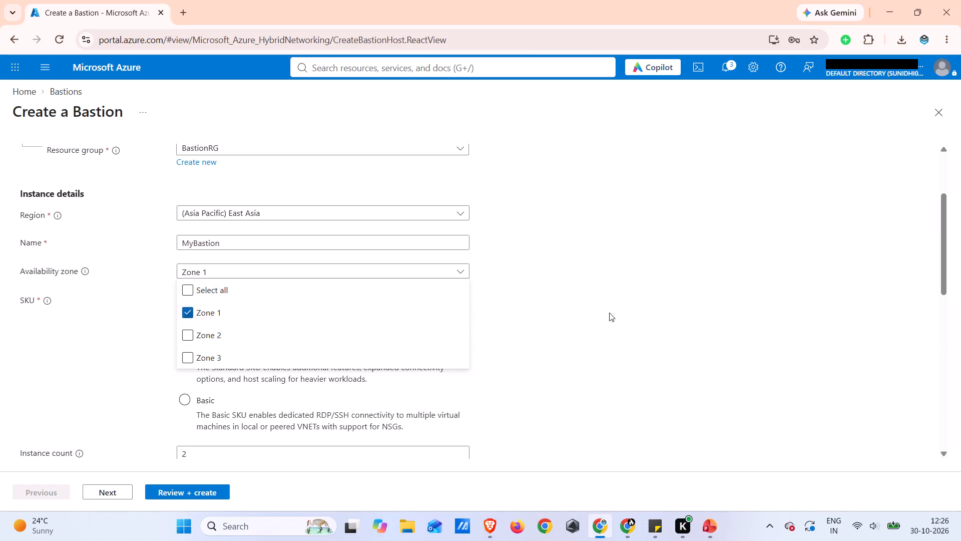
pyautogui.click(615, 309)
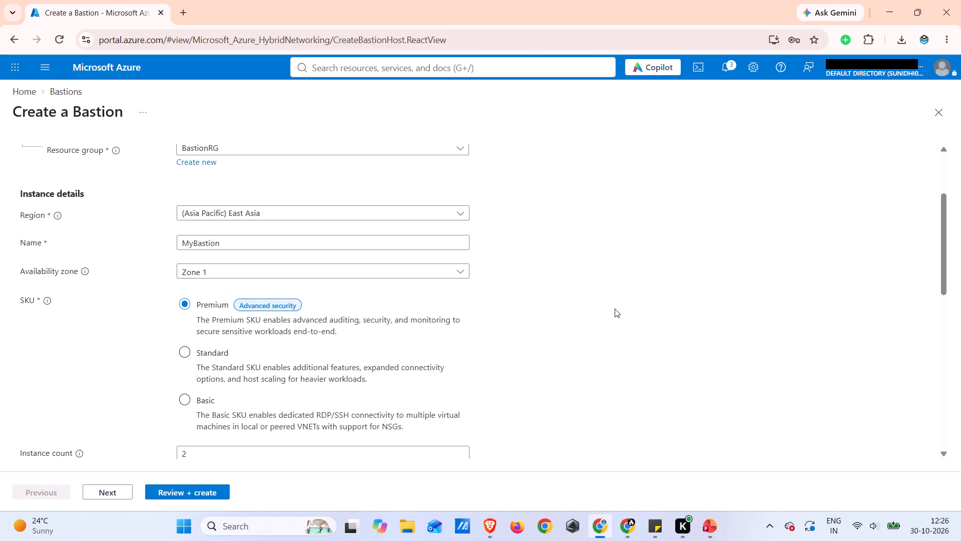
pyautogui.scroll(-2, 615, 309)
pyautogui.click(185, 311)
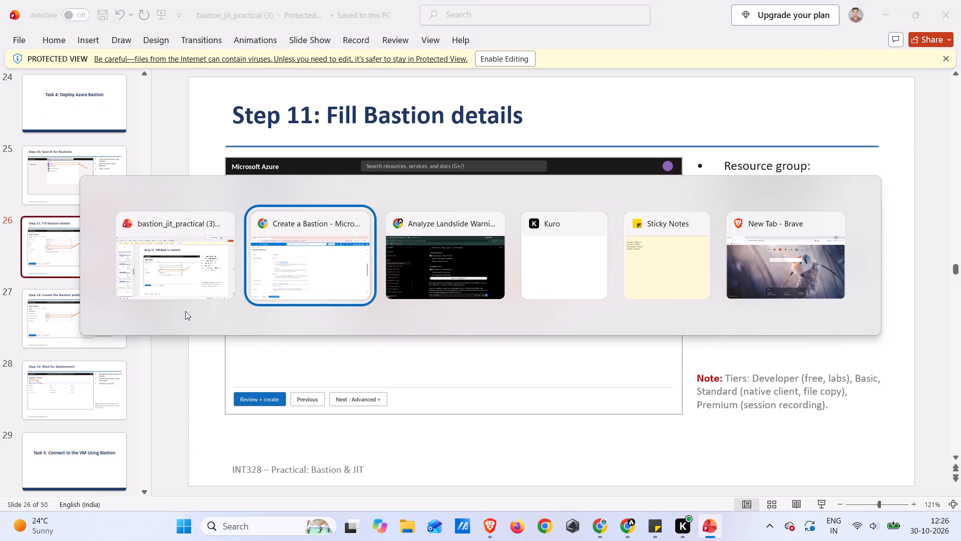
# Select bastionVnet as the Bastion's virtual network and check the available subnet choices.
pyautogui.scroll(-2, 185, 311)
pyautogui.click(258, 298)
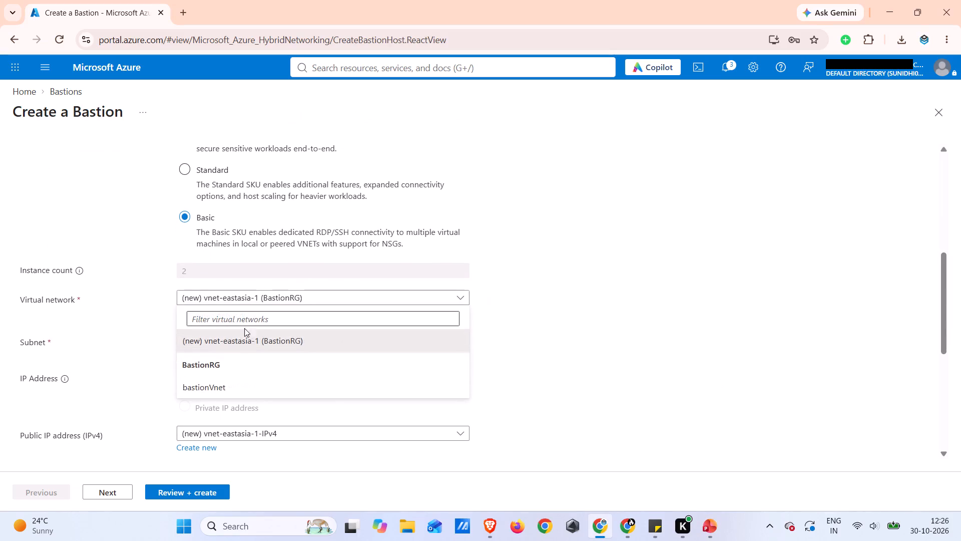
pyautogui.click(222, 371)
pyautogui.click(217, 381)
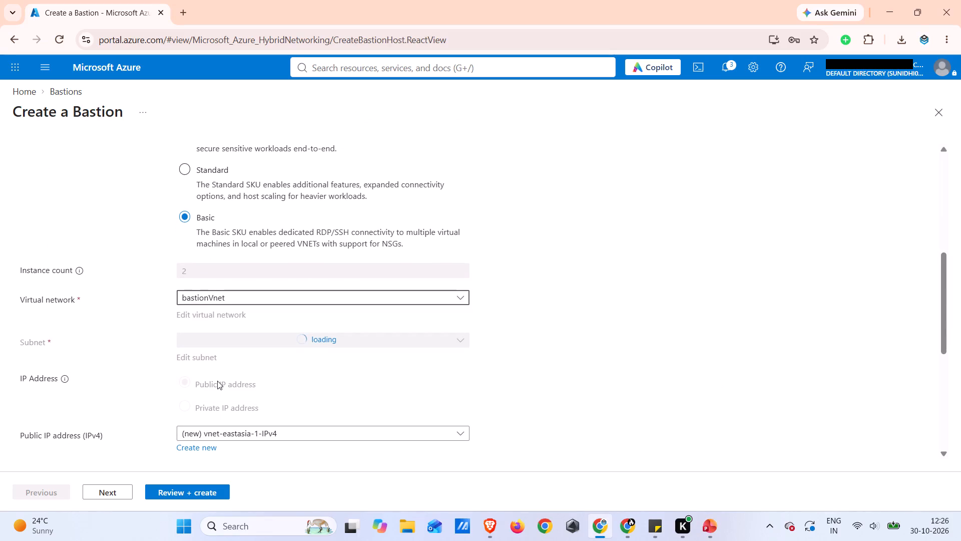
pyautogui.click(352, 340)
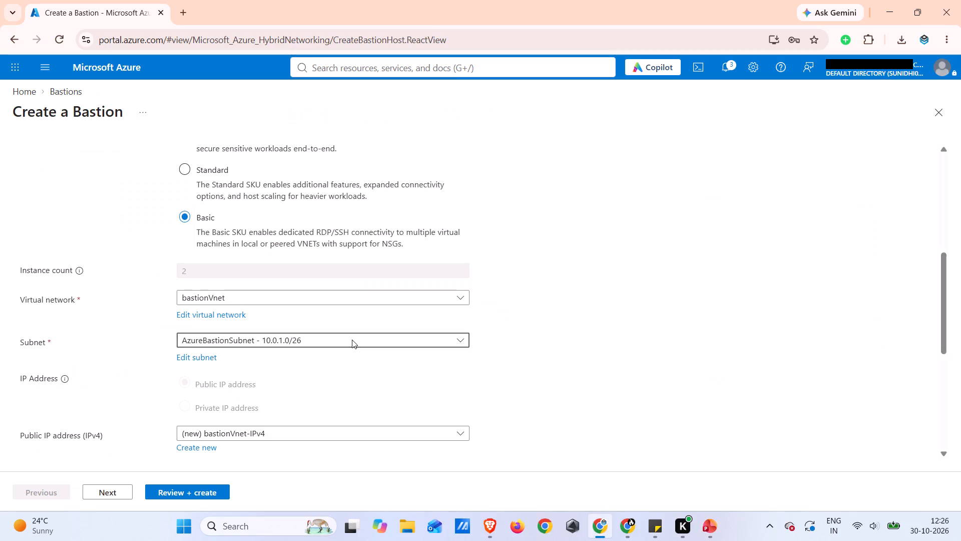
pyautogui.click(352, 340)
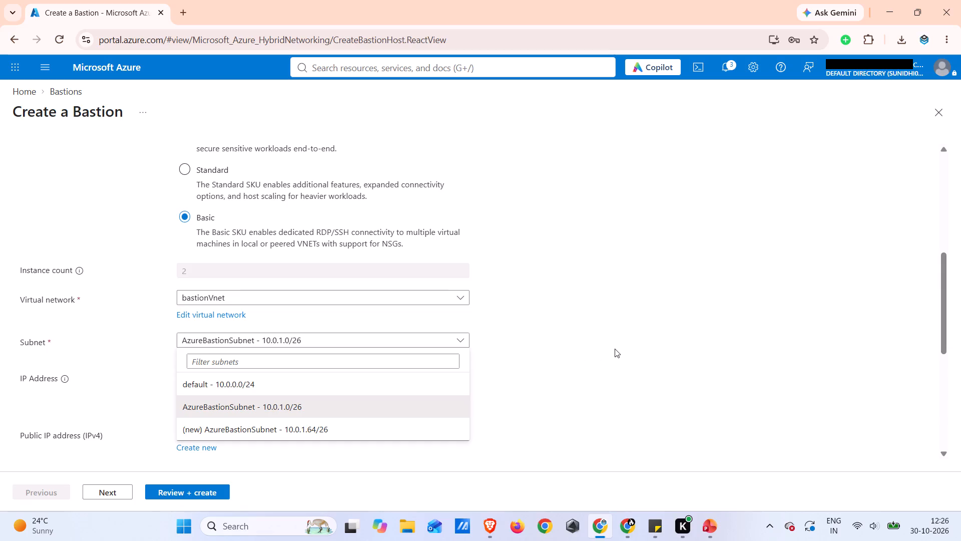
pyautogui.click(616, 341)
# Compare the form's public IP address and Bastion feature settings with the practical's slides for Steps 11 to 13.
pyautogui.scroll(-2, 616, 341)
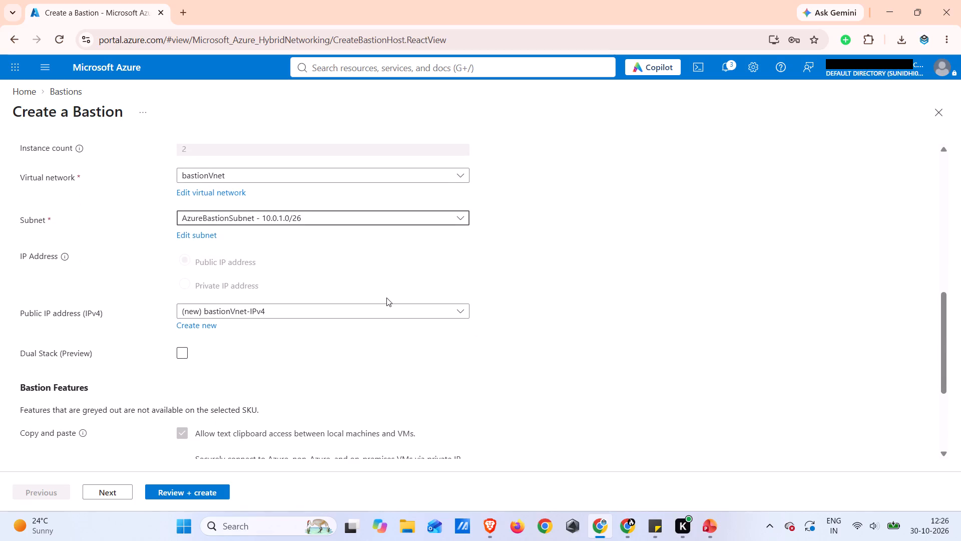
pyautogui.click(211, 285)
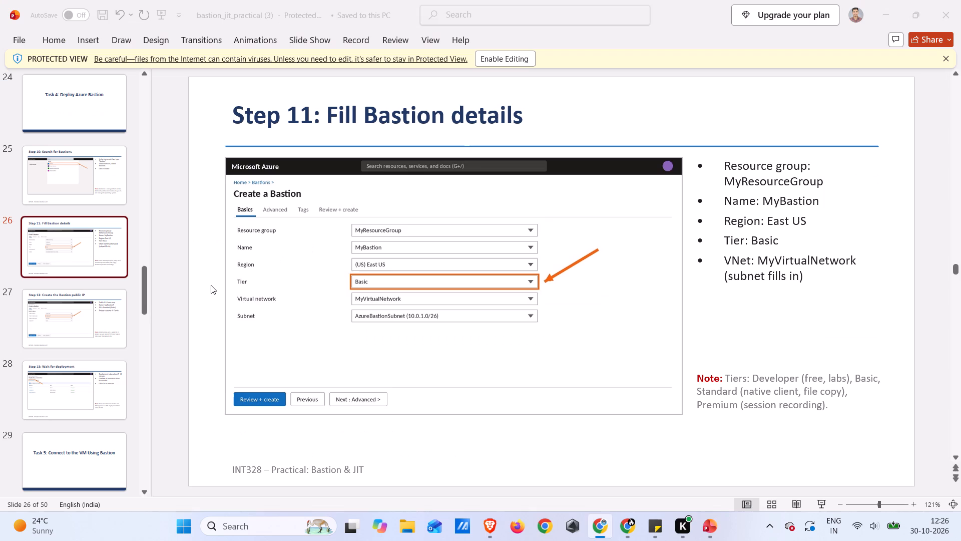
pyautogui.scroll(-1, 211, 285)
pyautogui.press('Up')
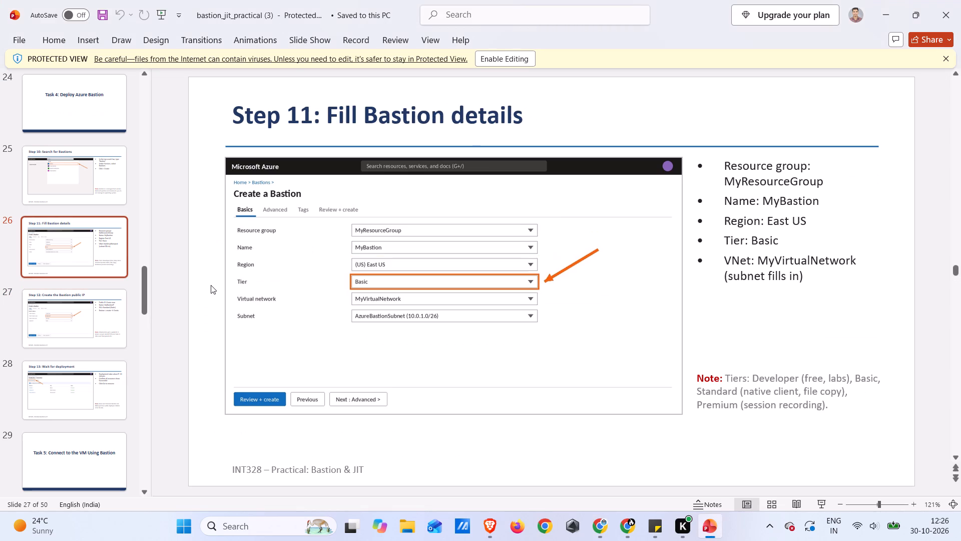
pyautogui.press('Down')
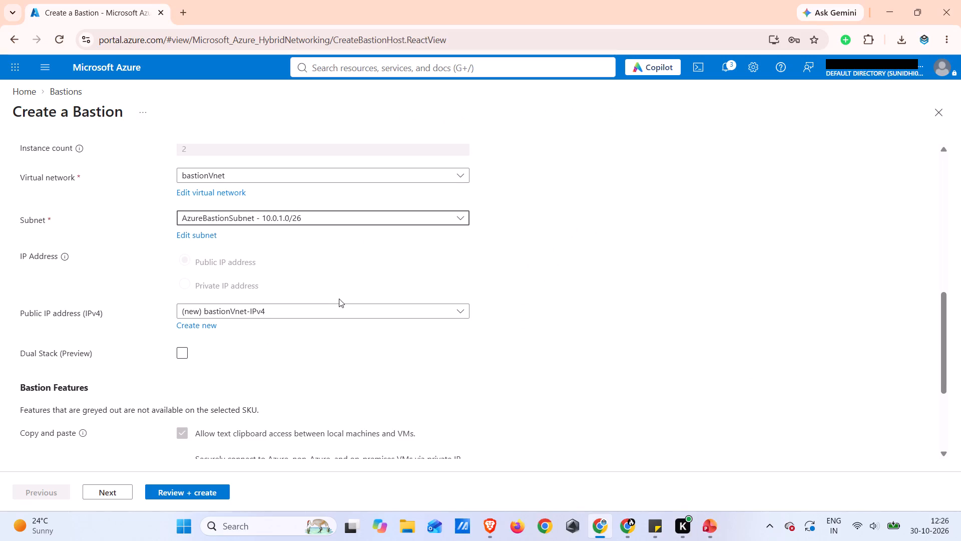
pyautogui.click(383, 313)
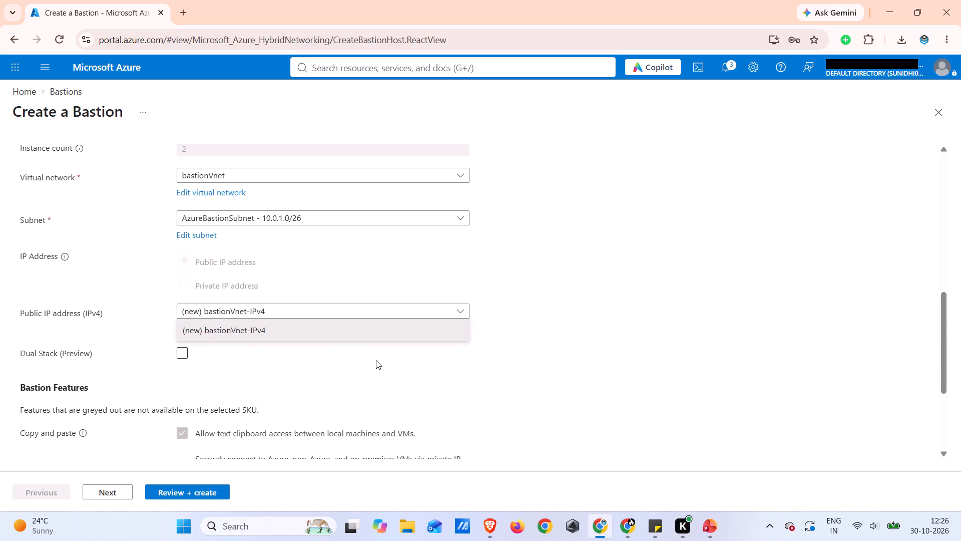
pyautogui.click(376, 360)
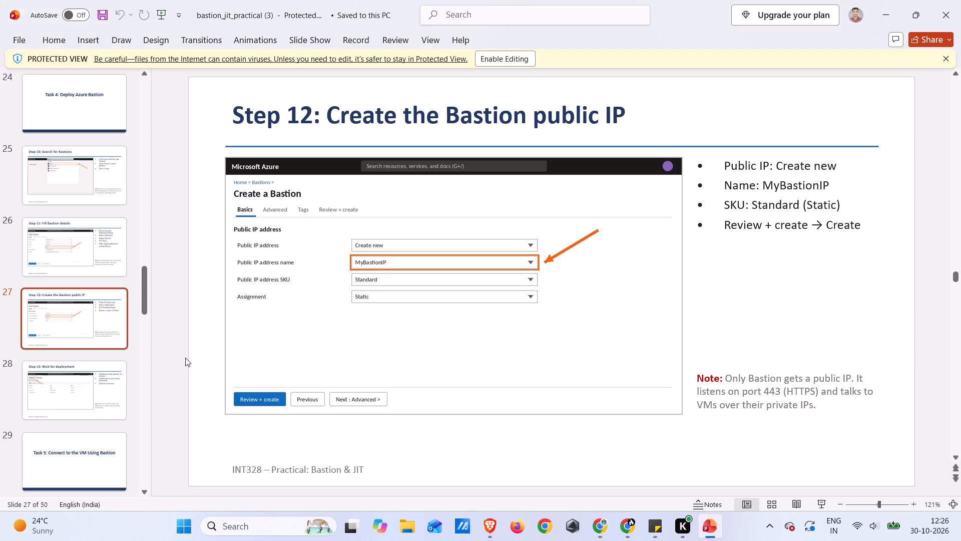
pyautogui.scroll(-2, 185, 358)
pyautogui.scroll(2, 185, 358)
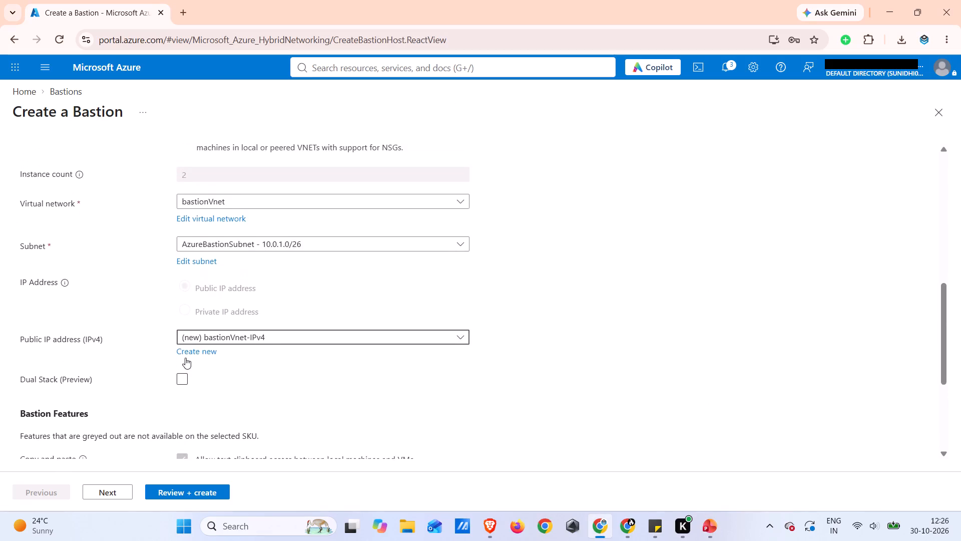
pyautogui.scroll(-3, 185, 358)
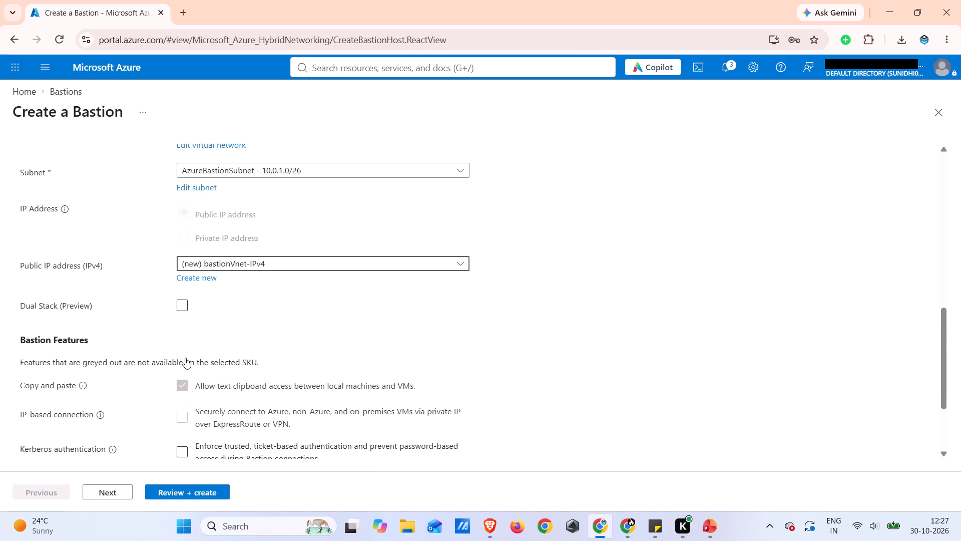
pyautogui.scroll(-3, 185, 358)
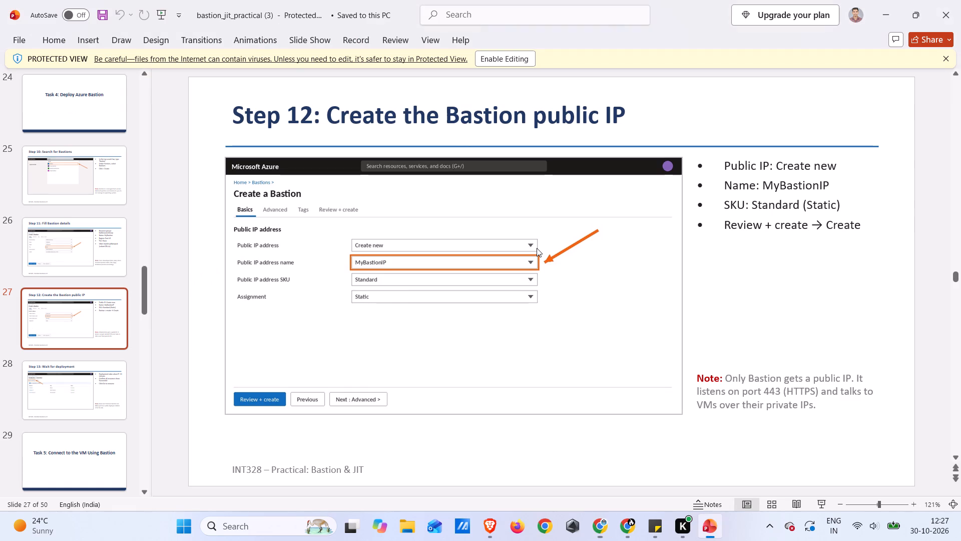
pyautogui.press('Down')
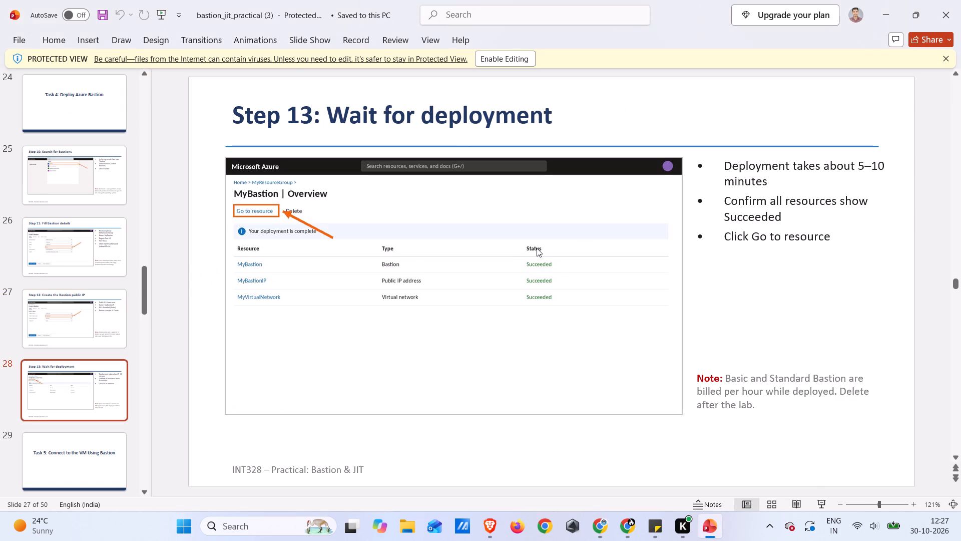
# Recheck the MyBastion form's basic, network and feature settings, validate the configuration and start the Bastion's deployment to BastionRG.
pyautogui.press('Up')
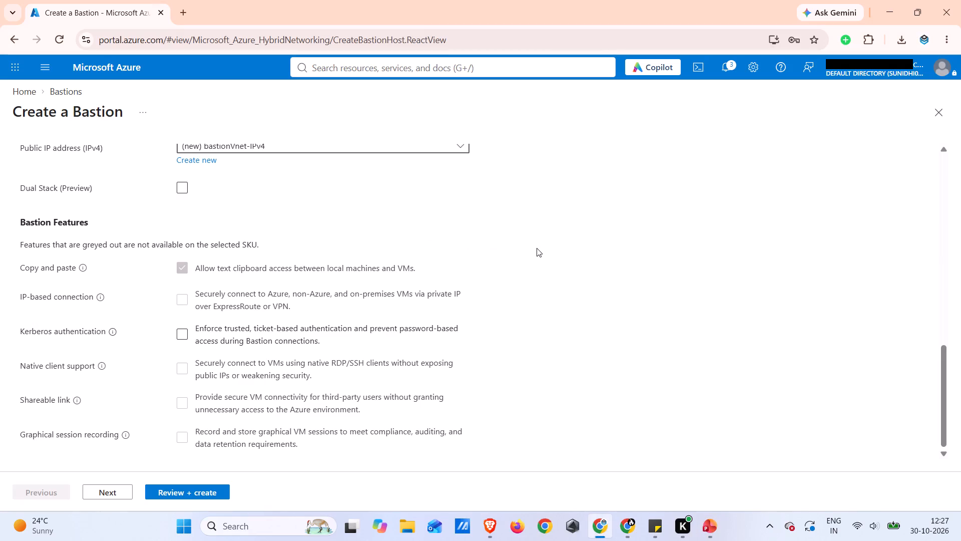
pyautogui.scroll(-4, 537, 248)
pyautogui.scroll(6, 537, 248)
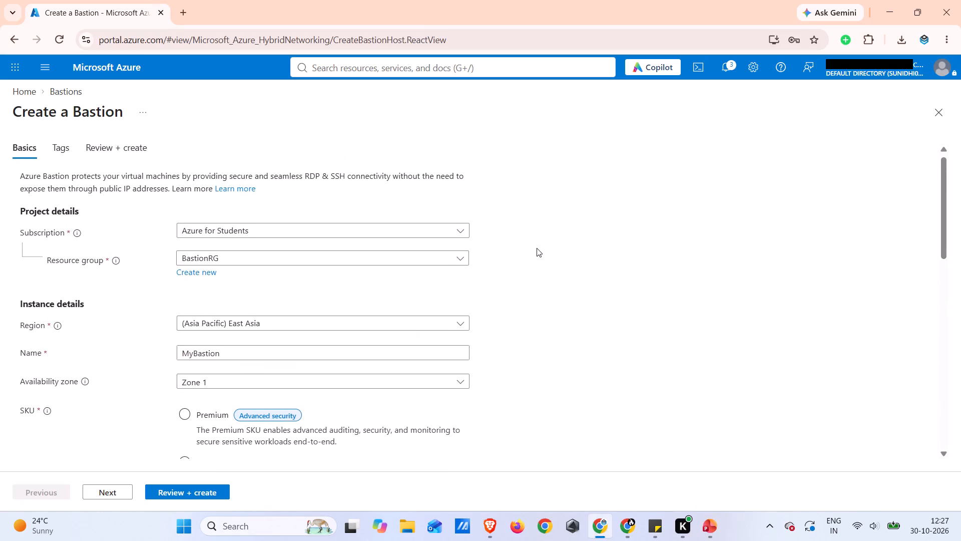
pyautogui.scroll(2, 537, 248)
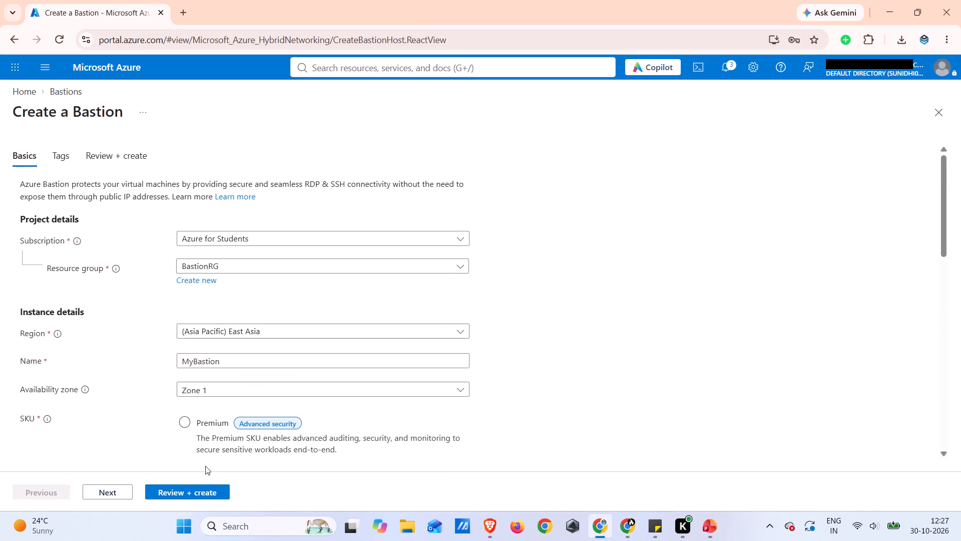
pyautogui.scroll(-7, 238, 367)
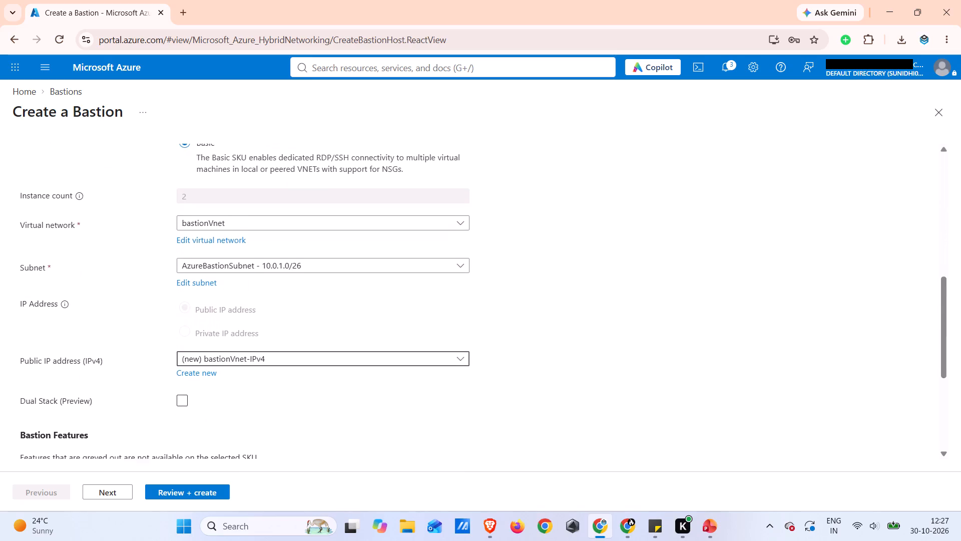
pyautogui.scroll(-7, 238, 367)
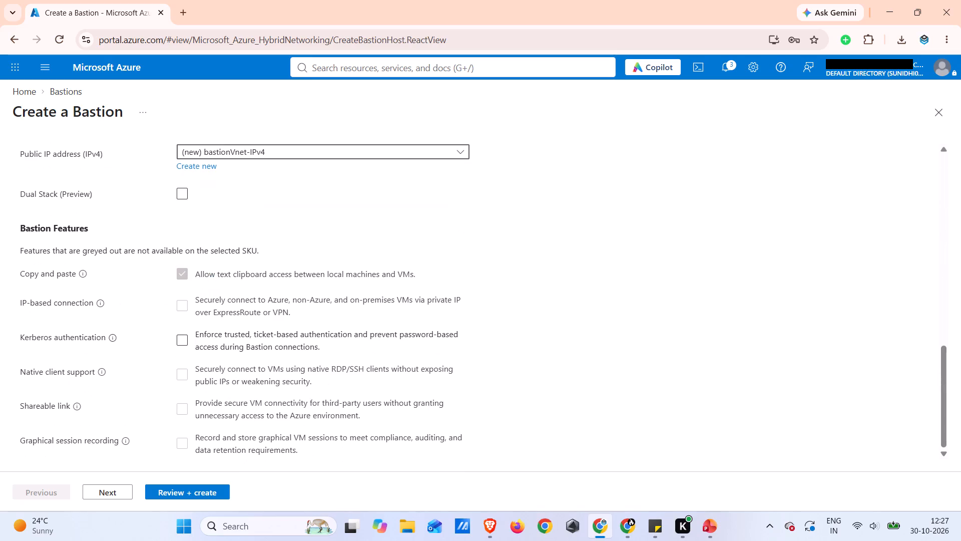
pyautogui.click(198, 487)
pyautogui.click(181, 488)
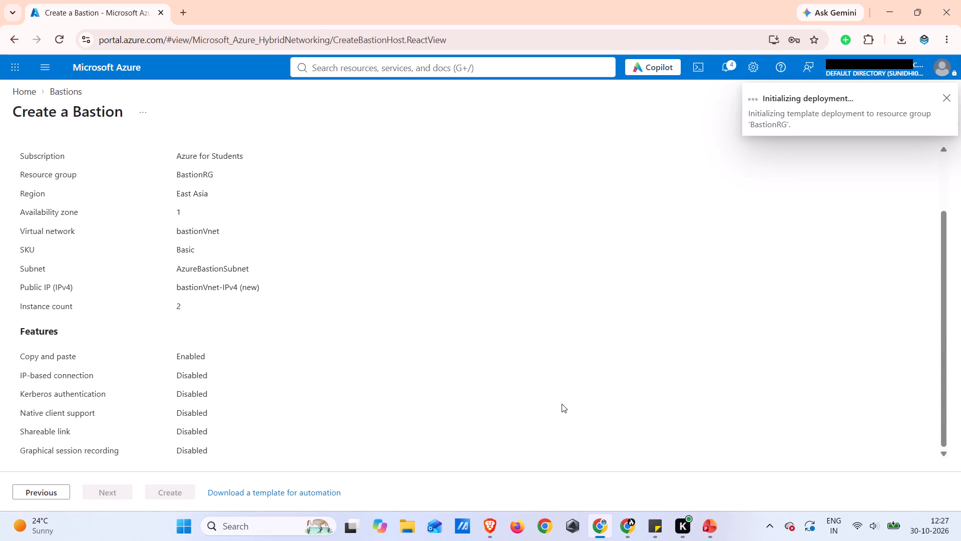
# Open a new browser tab alongside the Azure portal.
pyautogui.click(177, 3)
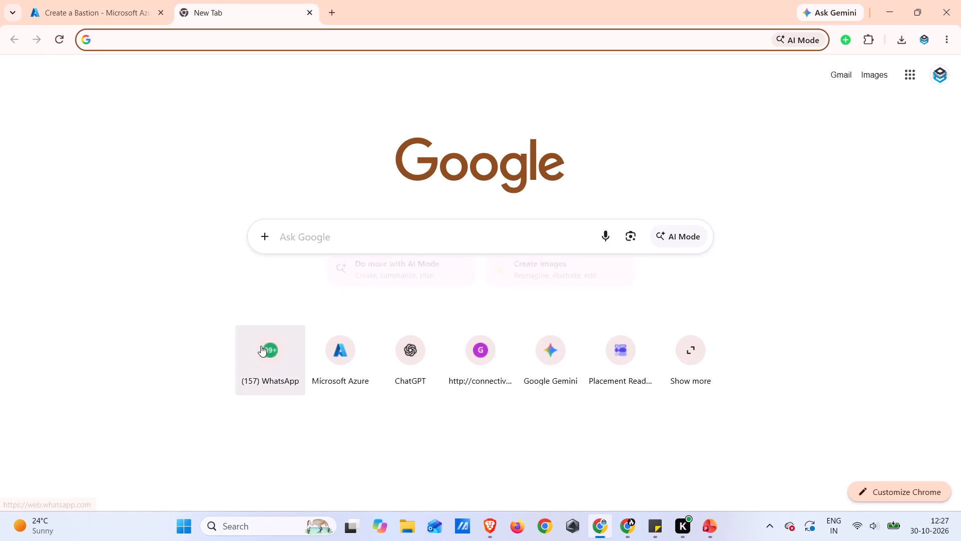
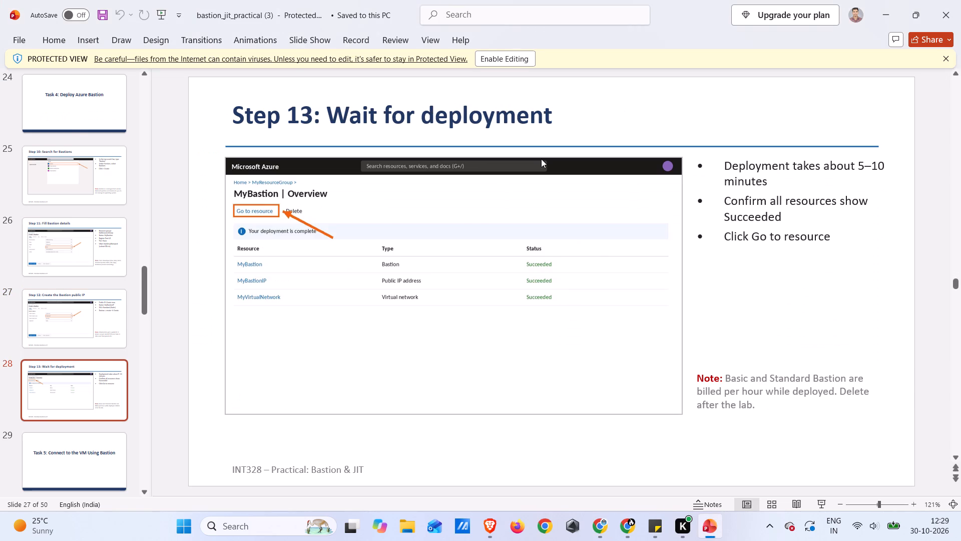
# Move on from the Step 13 slide to the practical's Task 5 instructions on connecting to the VM using Bastion.
pyautogui.press('Down')
pyautogui.press('Down')
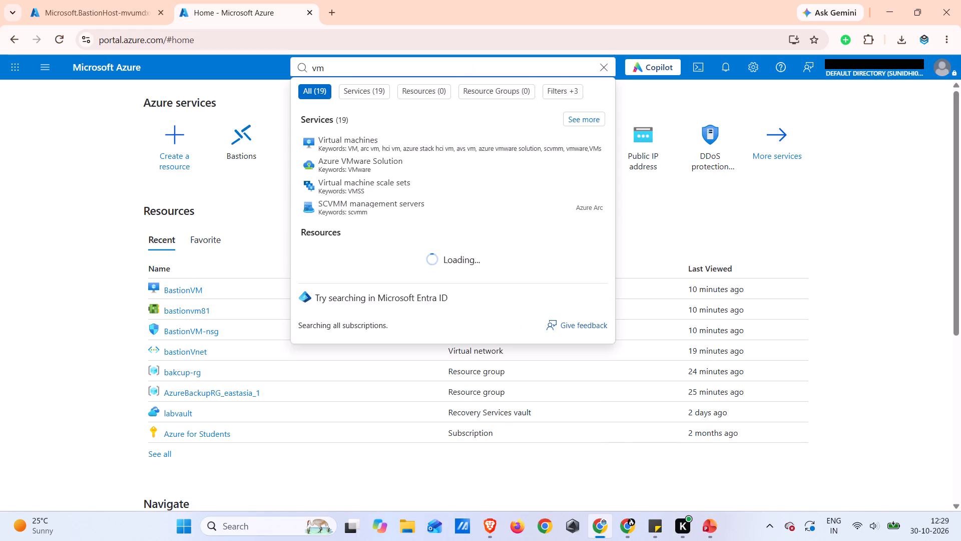
# Open BastionVM from the virtual machines list and bring up its connection page for Bastion.
pyautogui.click(373, 152)
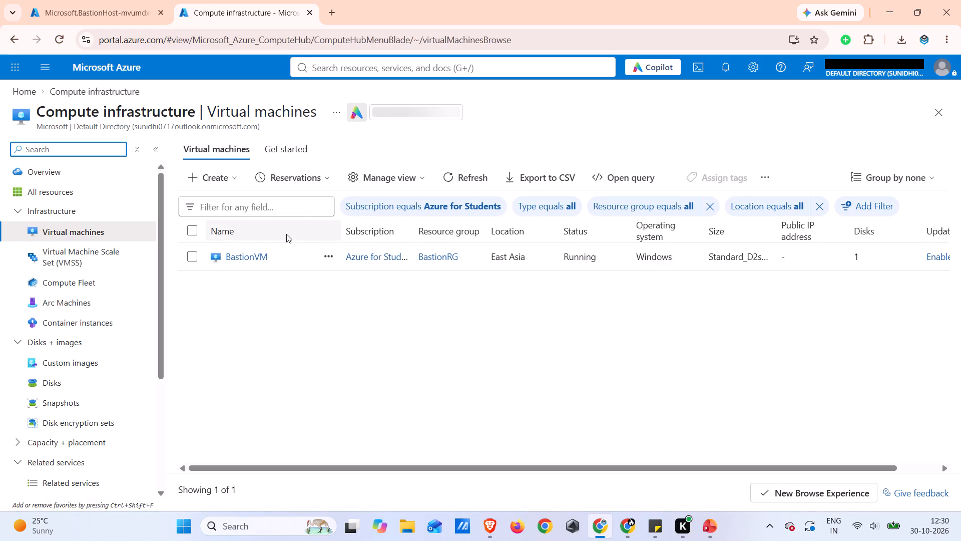
pyautogui.click(255, 255)
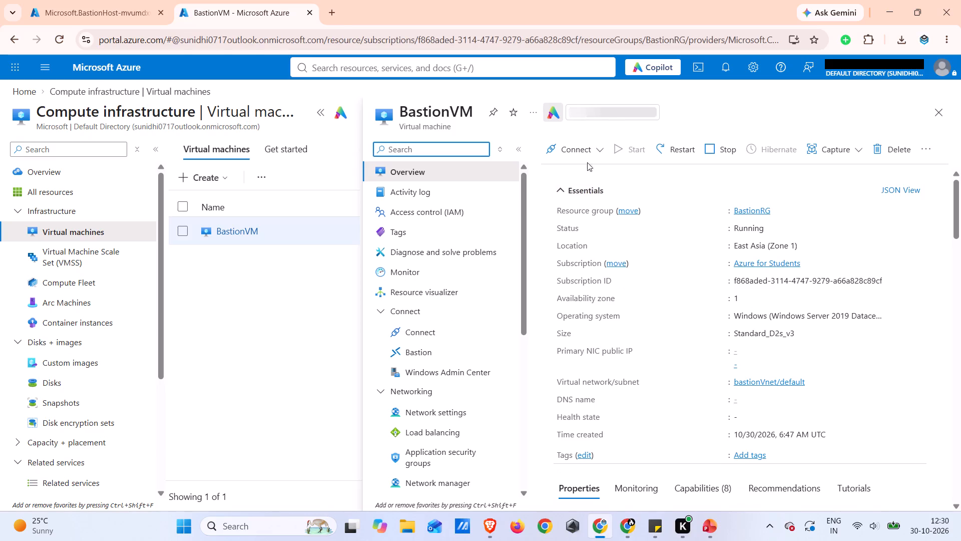
pyautogui.click(574, 156)
pyautogui.click(571, 187)
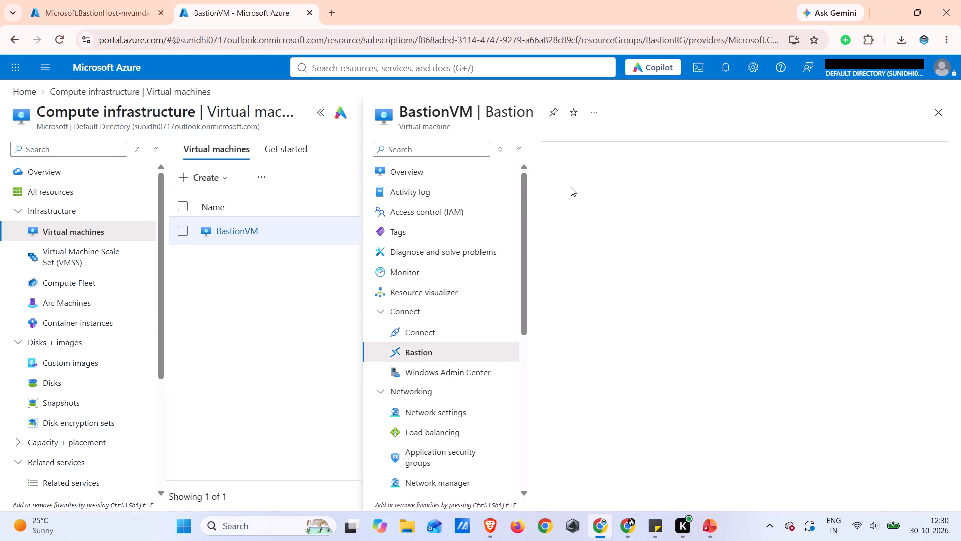
# Check the MyBastion deployment's progress, then close BastionVM's Bastion page and return to the virtual machines list.
pyautogui.click(143, 0)
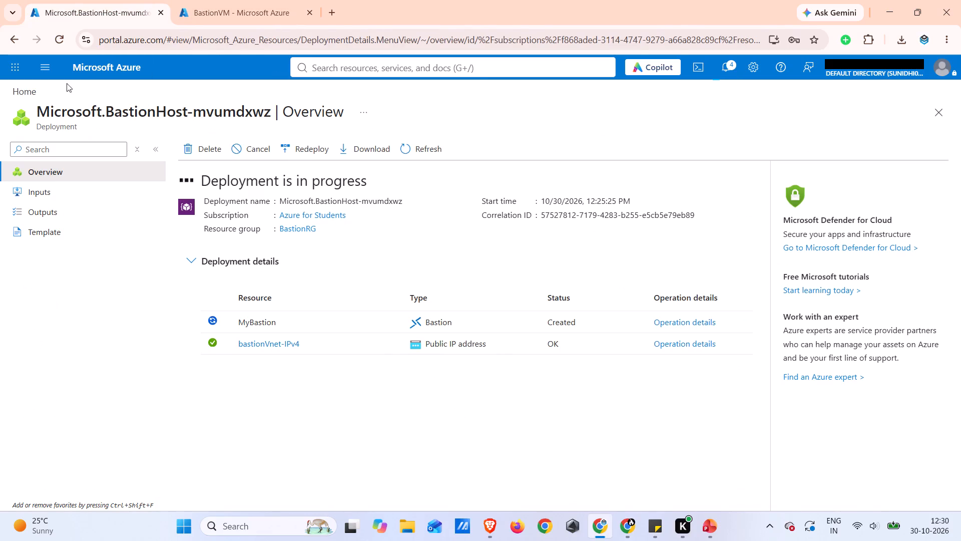
pyautogui.click(250, 0)
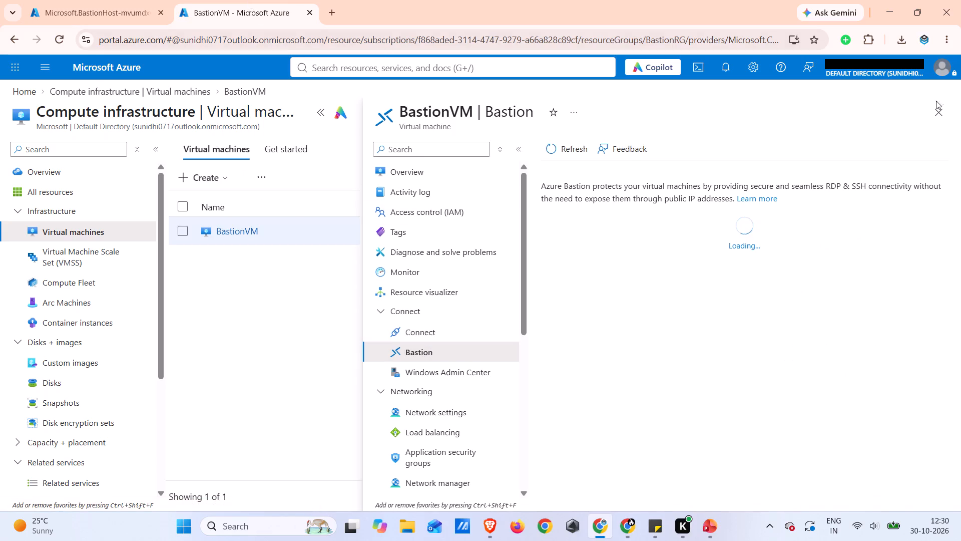
pyautogui.click(935, 113)
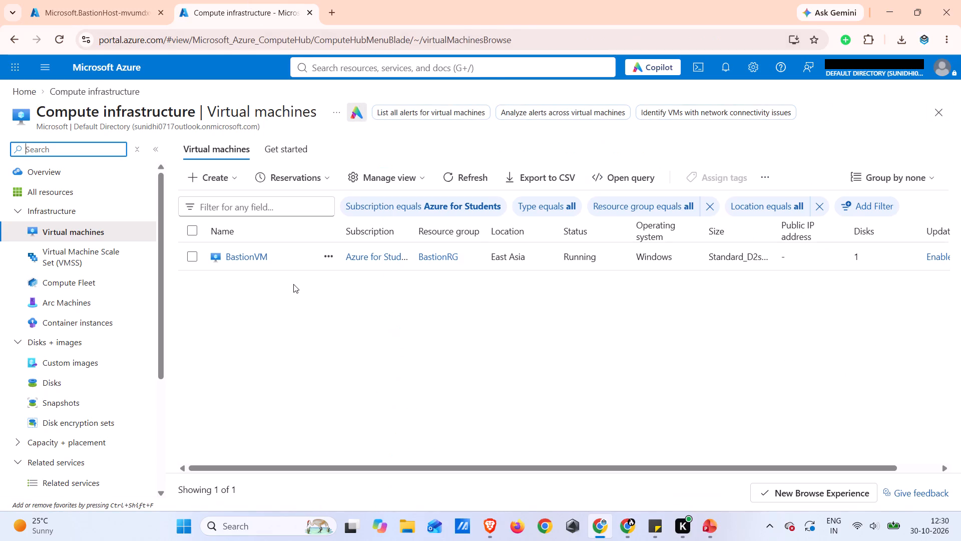
# Return to the Bastion host deployment's overview and try refreshing it to check the deployment status.
pyautogui.click(67, 0)
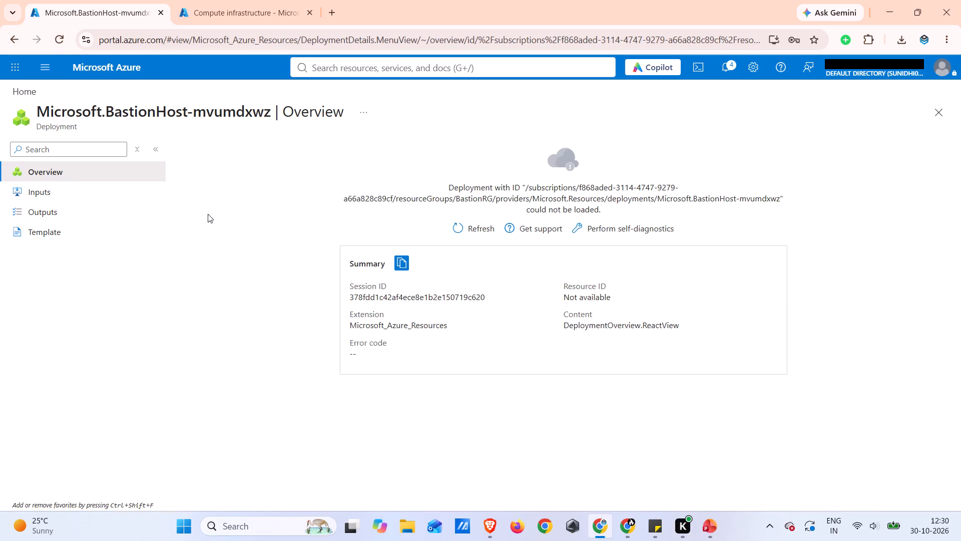
pyautogui.click(468, 227)
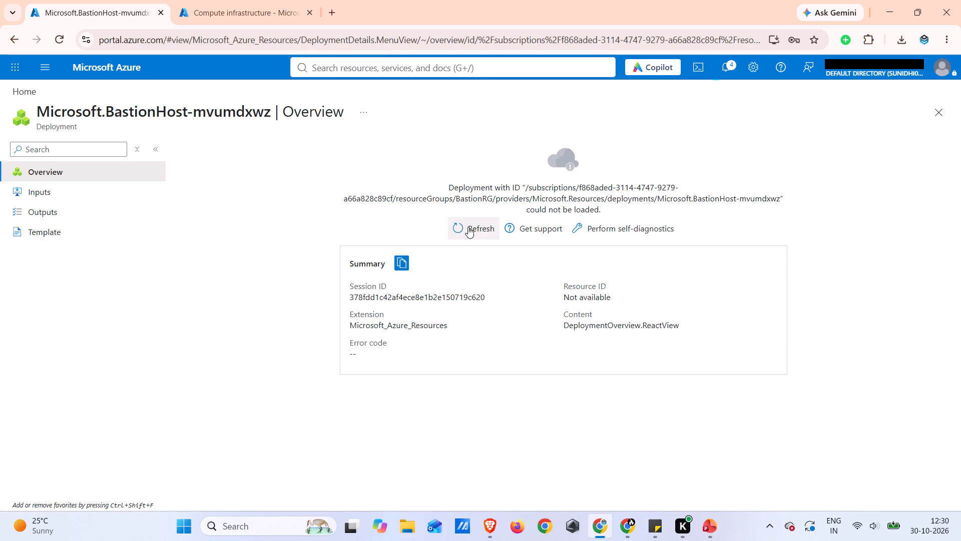
pyautogui.click(468, 227)
pyautogui.click(470, 199)
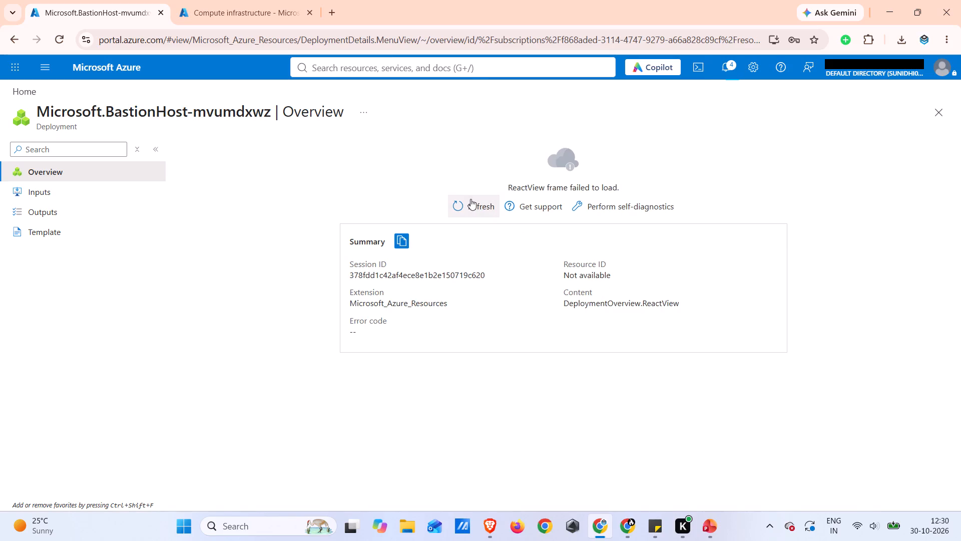
pyautogui.tripleClick(470, 199)
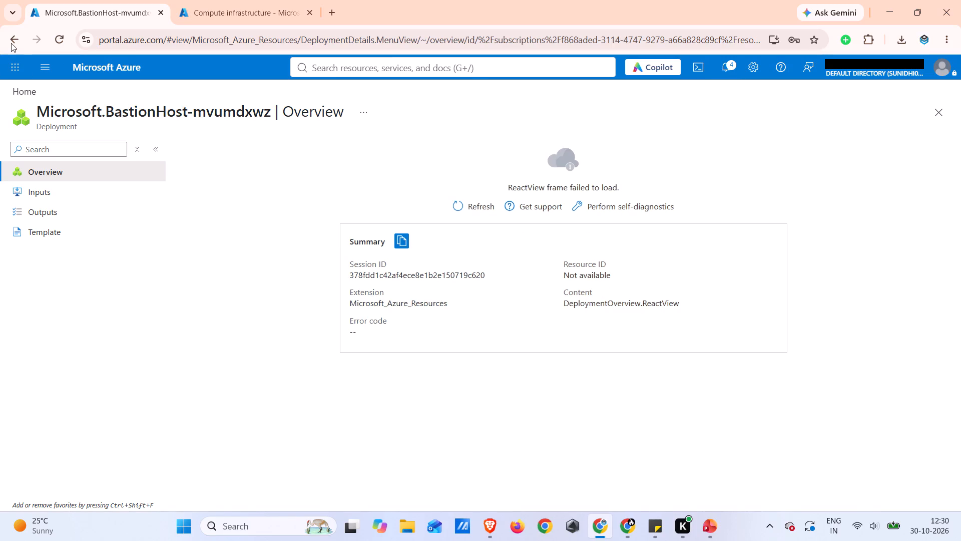
pyautogui.click(47, 174)
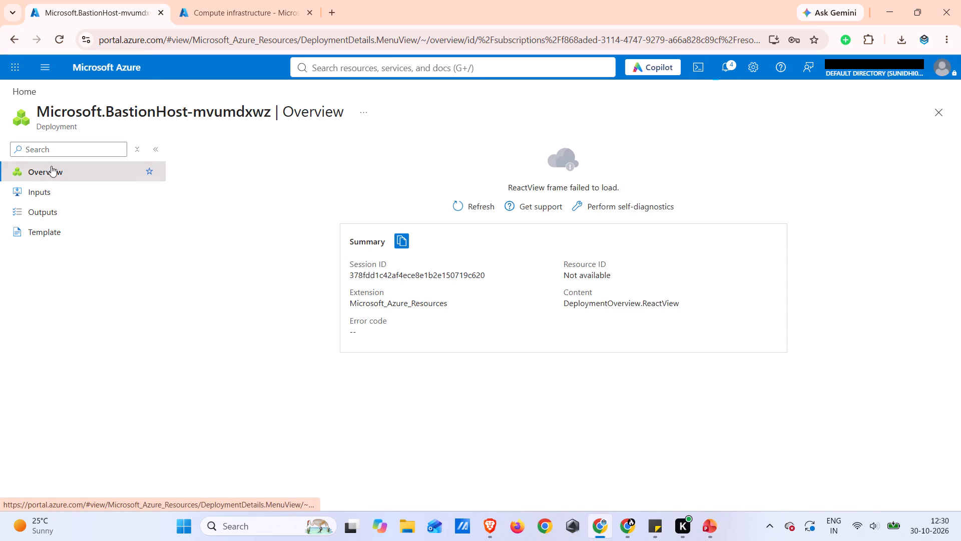
# Leave the deployment page for the Azure portal home and open the Bastions resource list.
pyautogui.click(112, 58)
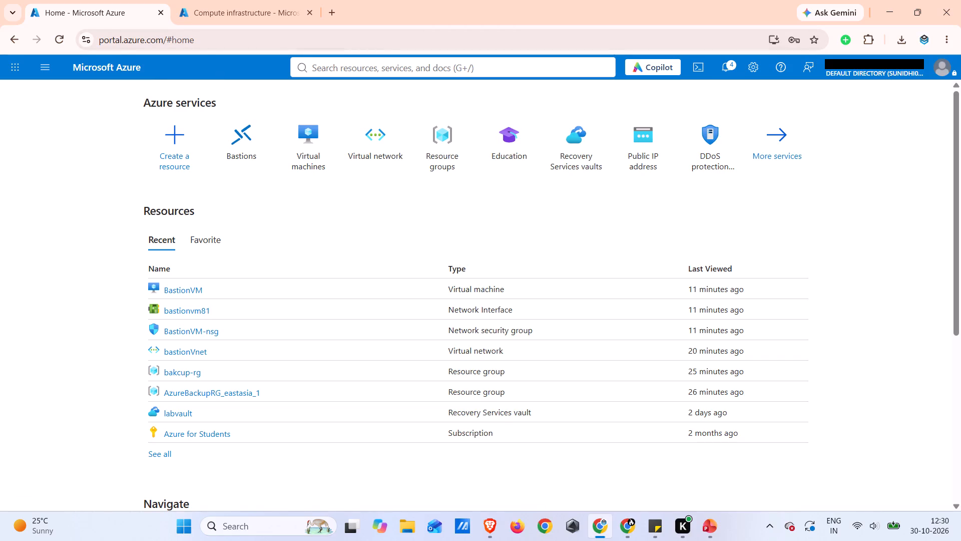
pyautogui.click(250, 142)
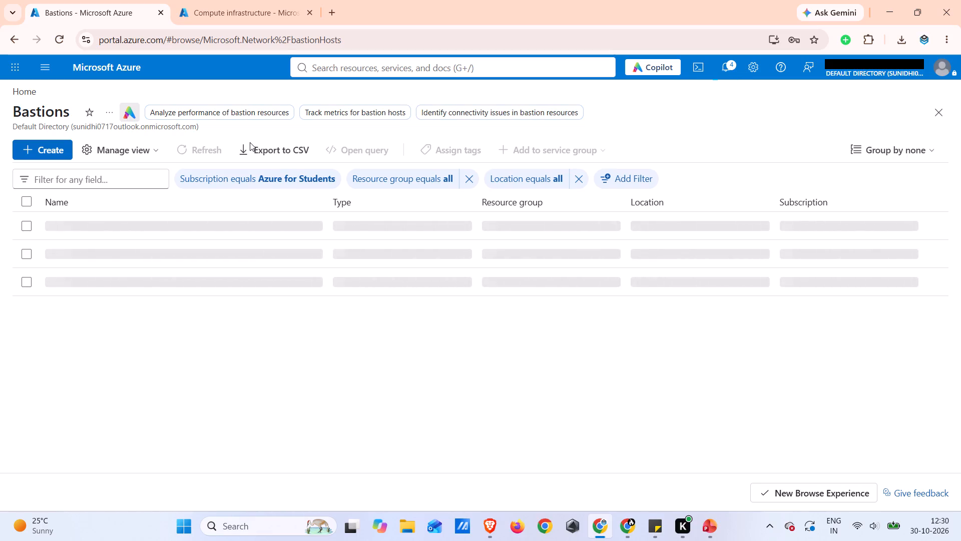
# Open a new browser tab alongside the two Azure portal tabs.
pyautogui.click(333, 7)
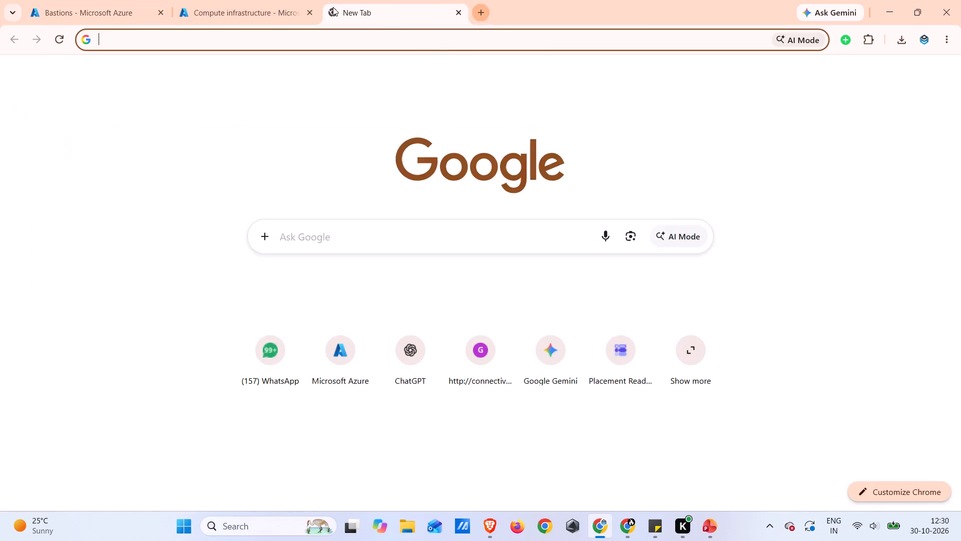
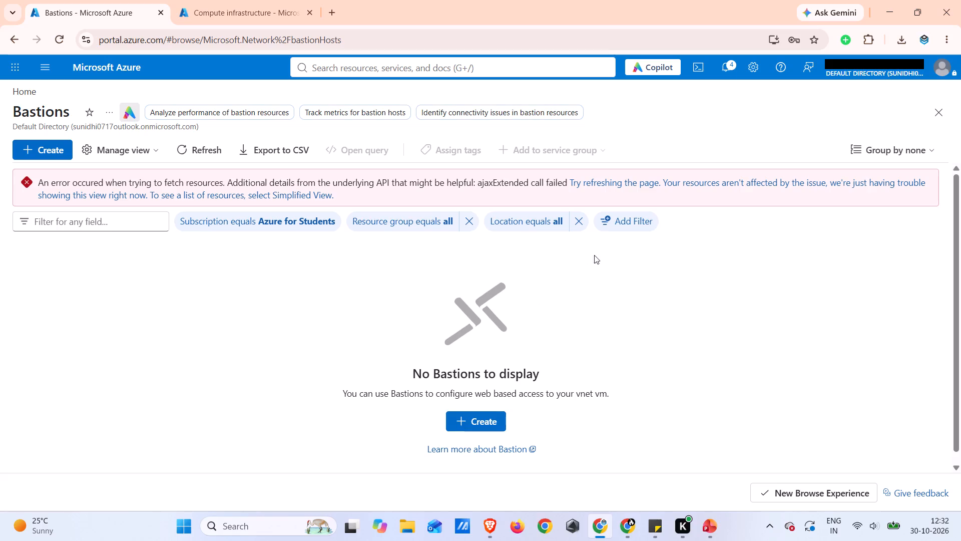
# Reload the Bastions resource list in its simplified view.
pyautogui.click(618, 181)
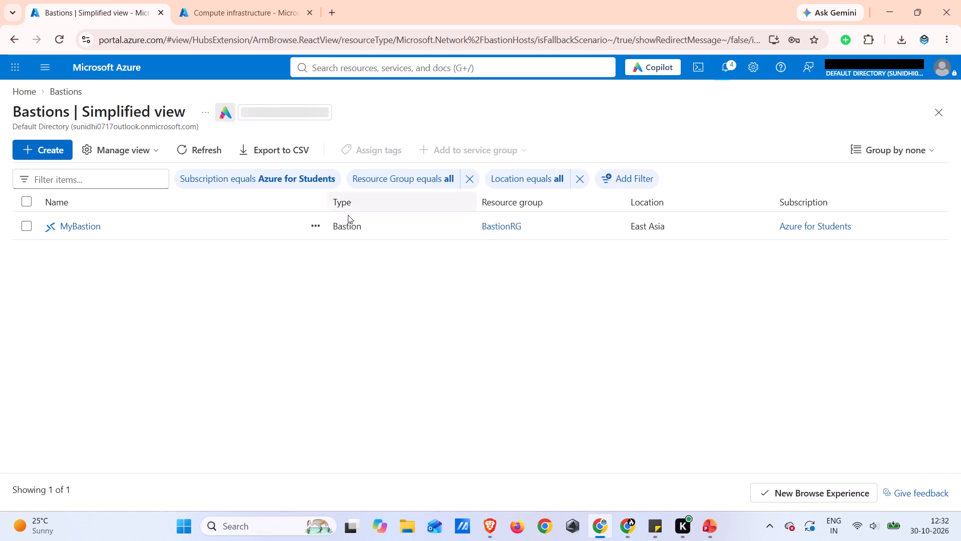
# Open MyBastion from the Bastions list, and open BastionVM from the virtual machines list in the other browser tab.
pyautogui.click(89, 229)
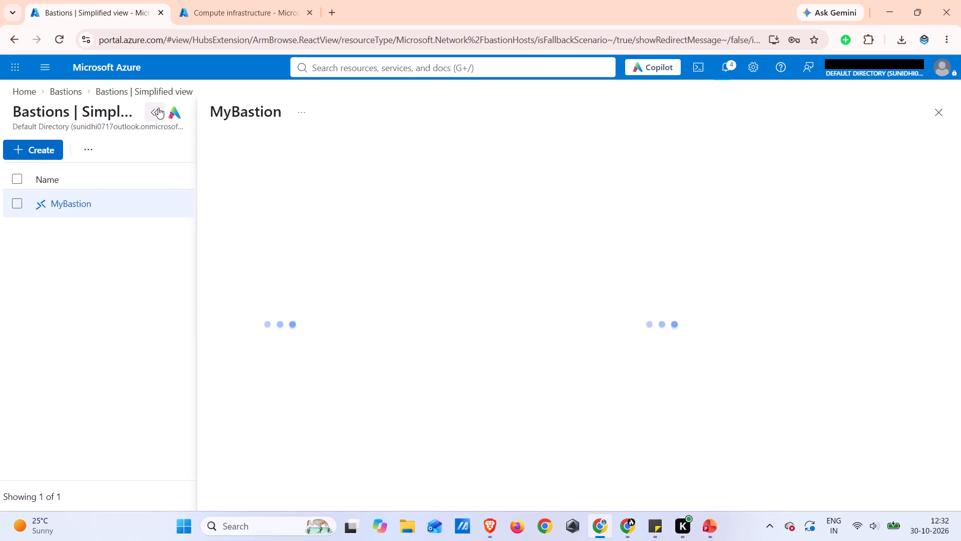
pyautogui.click(189, 0)
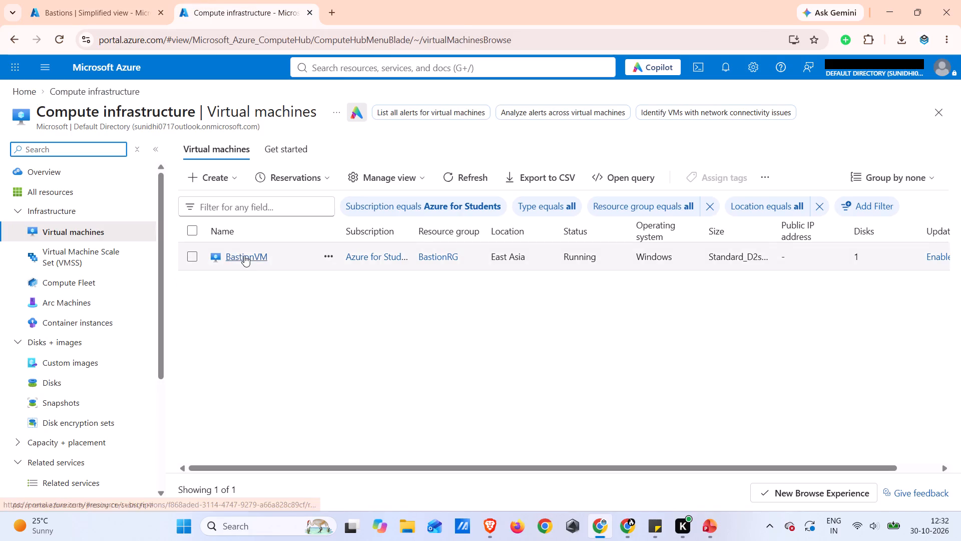
pyautogui.click(244, 255)
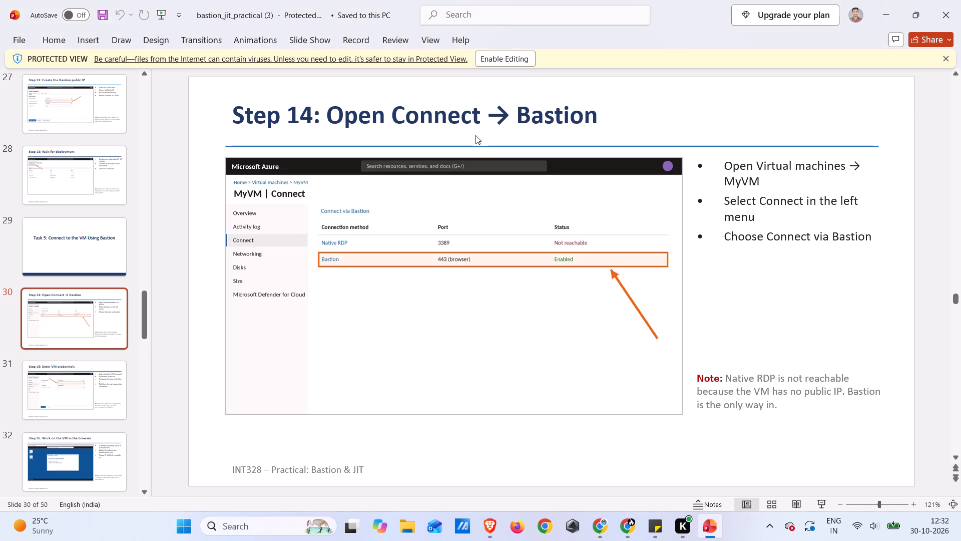
# Switch to the practical's PowerPoint slides and review the Task 5 steps on connecting to the VM using Bastion.
pyautogui.press('Down')
pyautogui.press('Down')
pyautogui.press('Down')
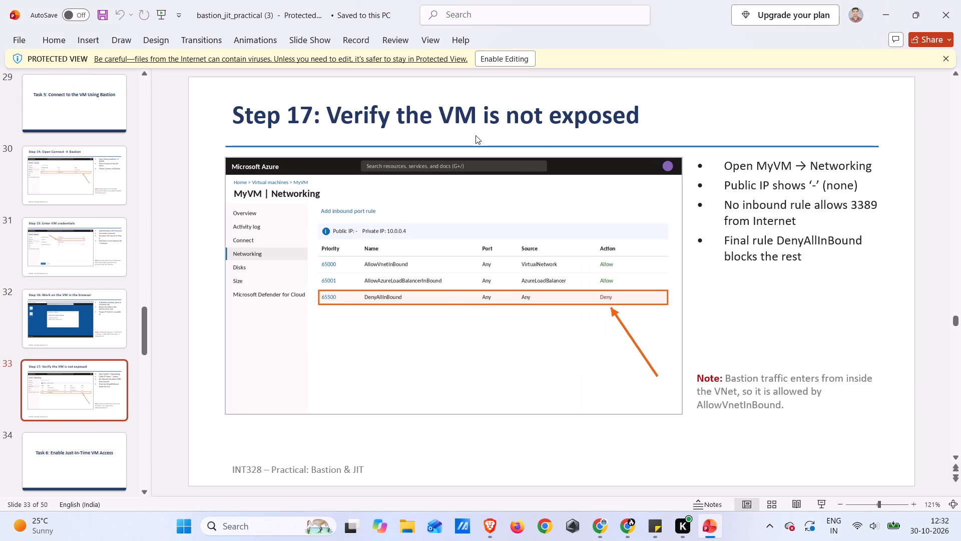
pyautogui.press('Up')
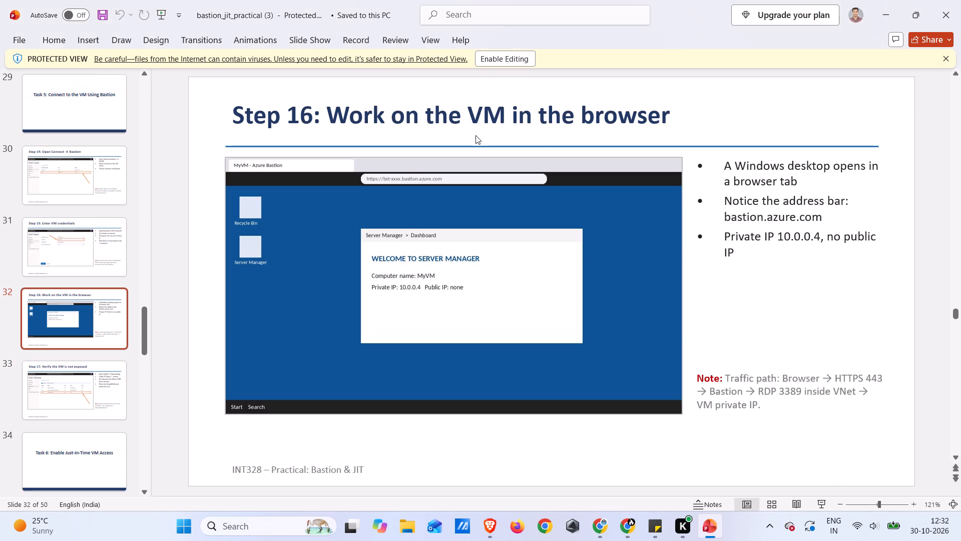
pyautogui.press('Up')
pyautogui.press('Up')
pyautogui.press('Up')
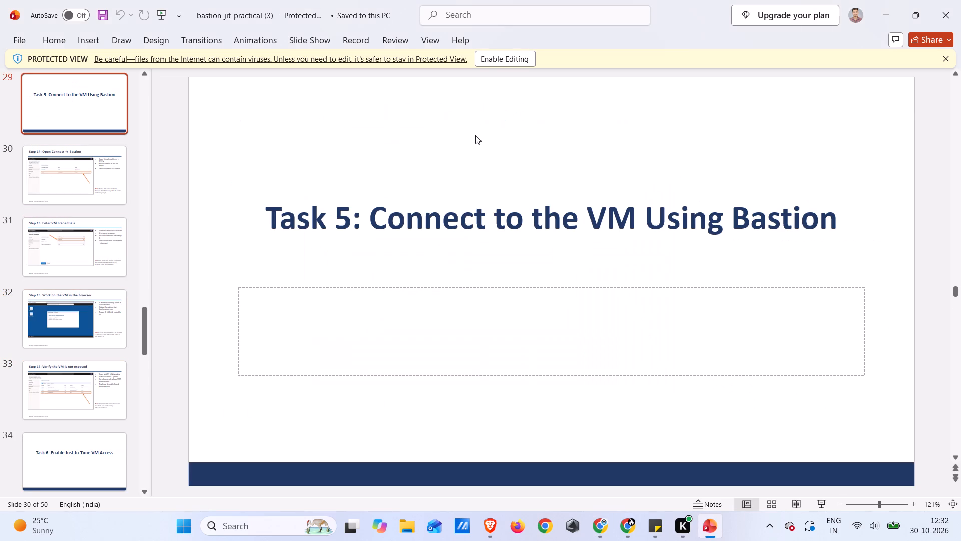
# Skim ahead through the Just-In-Time access tasks, the Output / Result slide and the Viva Questions near the deck's end.
pyautogui.press('Down')
pyautogui.press('Down')
pyautogui.press('Down')
pyautogui.press('Down')
pyautogui.press('Down')
pyautogui.press('Down')
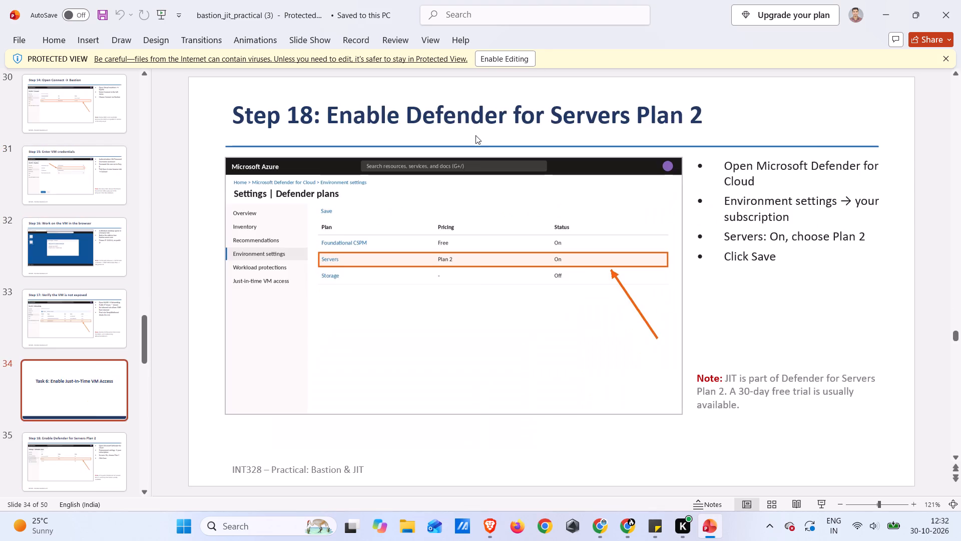
pyautogui.press('Down')
pyautogui.press('Down')
pyautogui.press('Down')
pyautogui.press('Down')
pyautogui.press('Down')
pyautogui.press('Down')
pyautogui.press('Down')
pyautogui.press('Down')
pyautogui.press('Down')
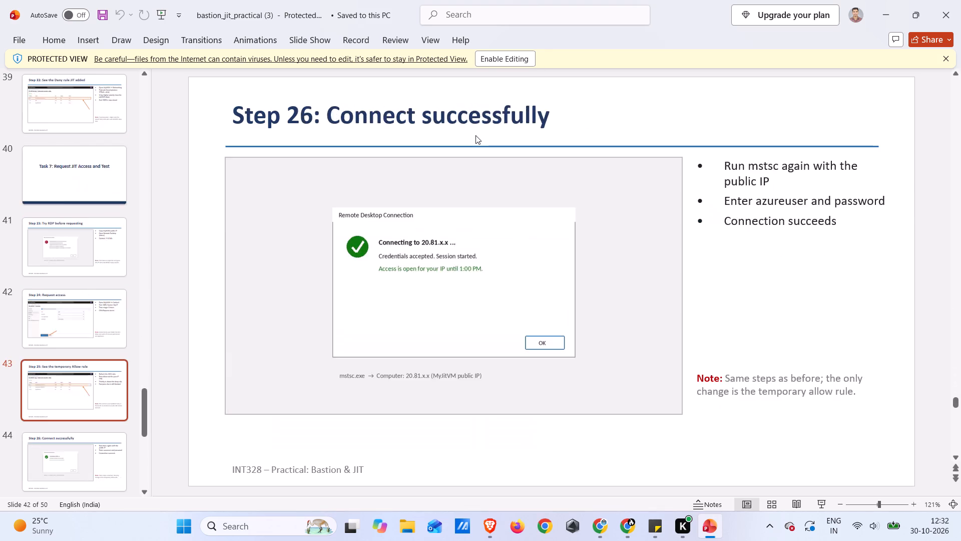
pyautogui.press('Down')
pyautogui.press('Down')
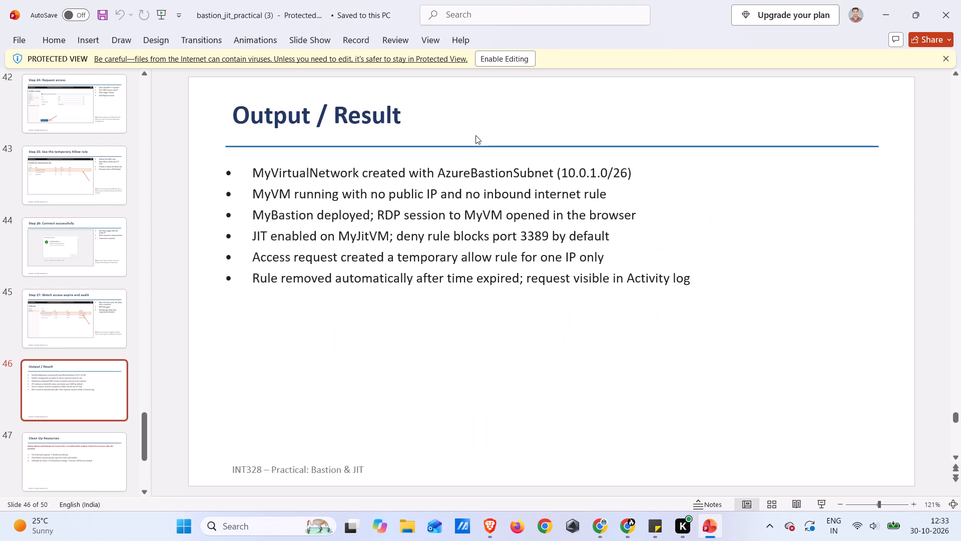
pyautogui.press('Down')
pyautogui.press('Down')
pyautogui.press('Down')
pyautogui.press('Up')
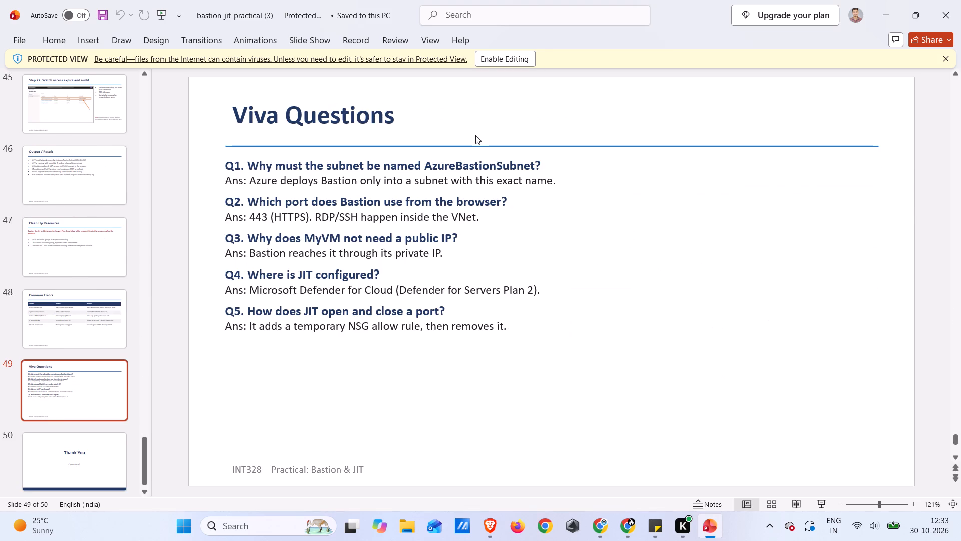
# Go back through the slides to Task 5 to check the instructions for opening Bastion and entering the VM credentials.
pyautogui.press('Up')
pyautogui.press('Up')
pyautogui.press('Up')
pyautogui.press('Up')
pyautogui.press('Up')
pyautogui.press('Up')
pyautogui.press('Up')
pyautogui.press('Up')
pyautogui.press('Up')
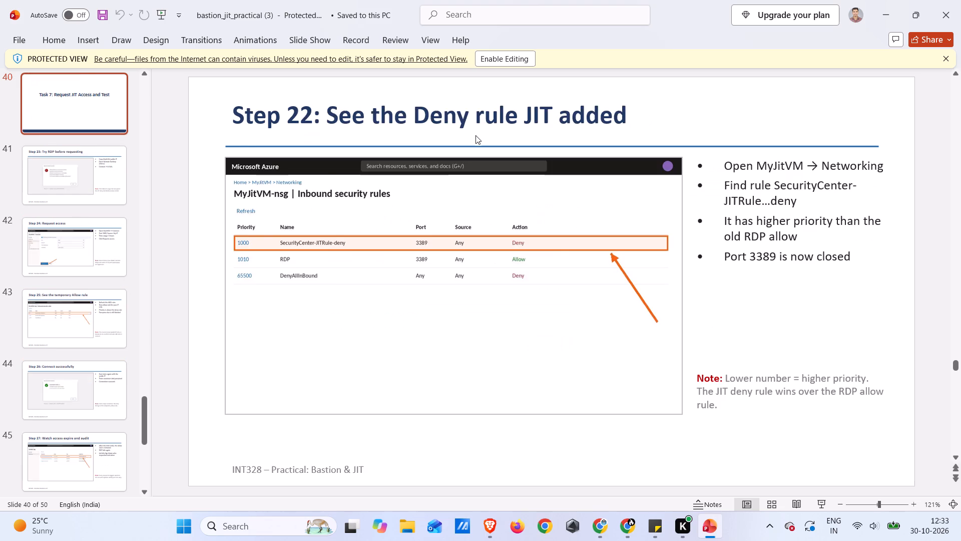
pyautogui.press('Up')
pyautogui.press('Up')
pyautogui.press('Up')
pyautogui.press('Up')
pyautogui.press('Up')
pyautogui.press('Up')
pyautogui.press('Up')
pyautogui.press('Up')
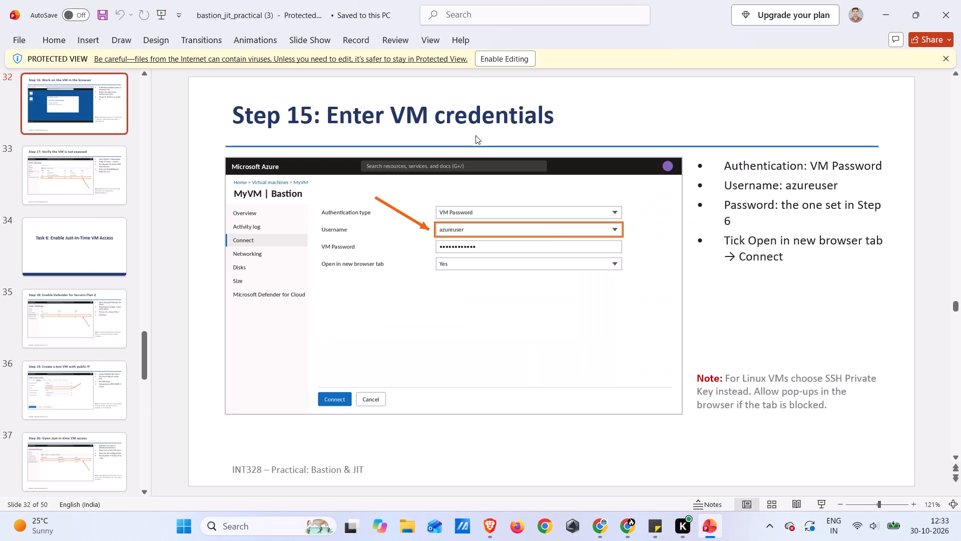
pyautogui.press('Up')
pyautogui.press('Up')
pyautogui.press('Down')
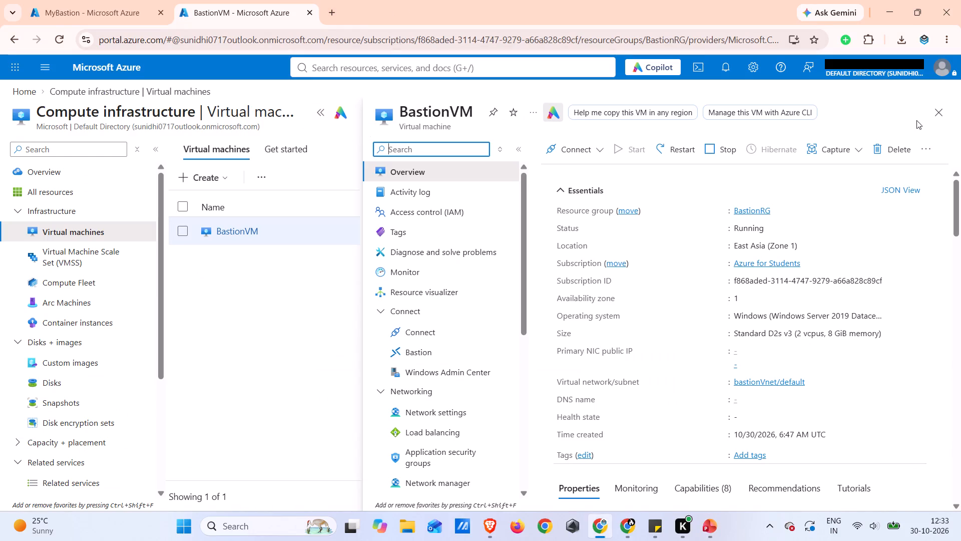
# Switch back to the Azure portal in Chrome, close BastionVM's page and reopen it from the virtual machines list.
pyautogui.click(939, 112)
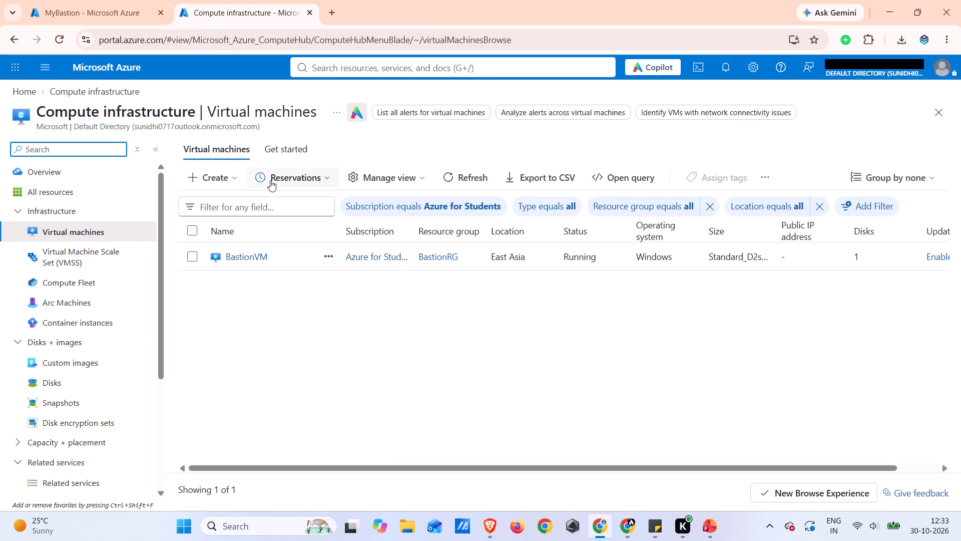
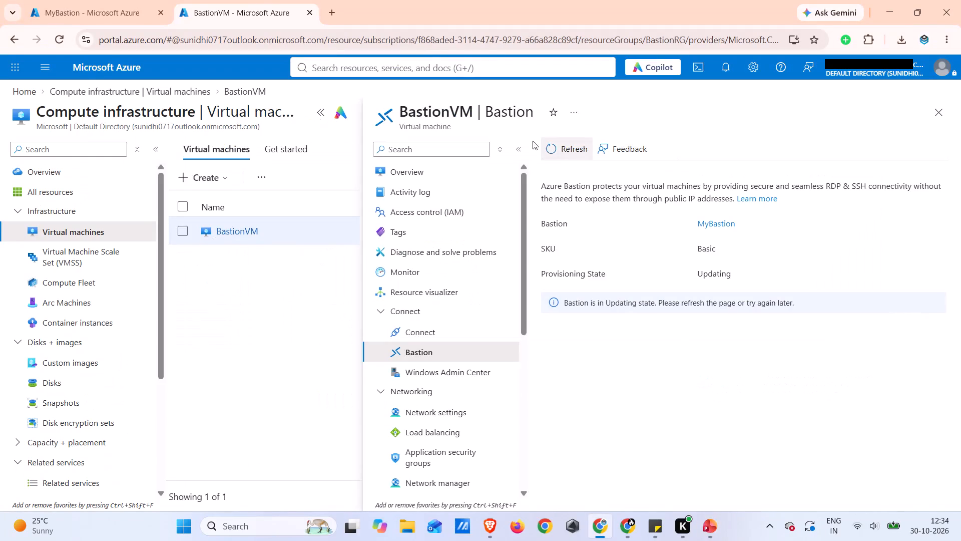
# Refresh BastionVM's Bastion page to recheck the provisioning state of MyBastion.
pyautogui.click(572, 144)
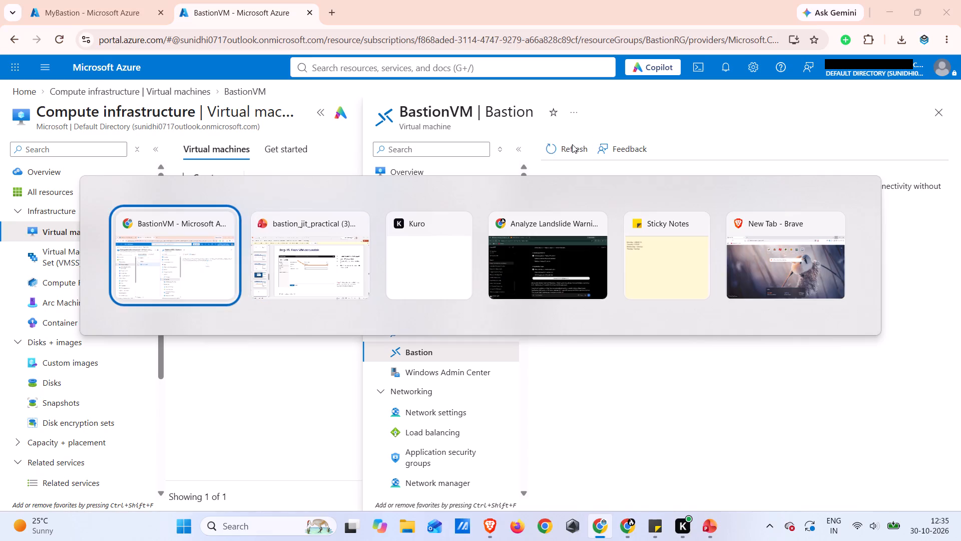
# Open a new browser tab alongside the Azure portal, recheck BastionVM's Bastion page, and return to the new tab.
pyautogui.click(327, 0)
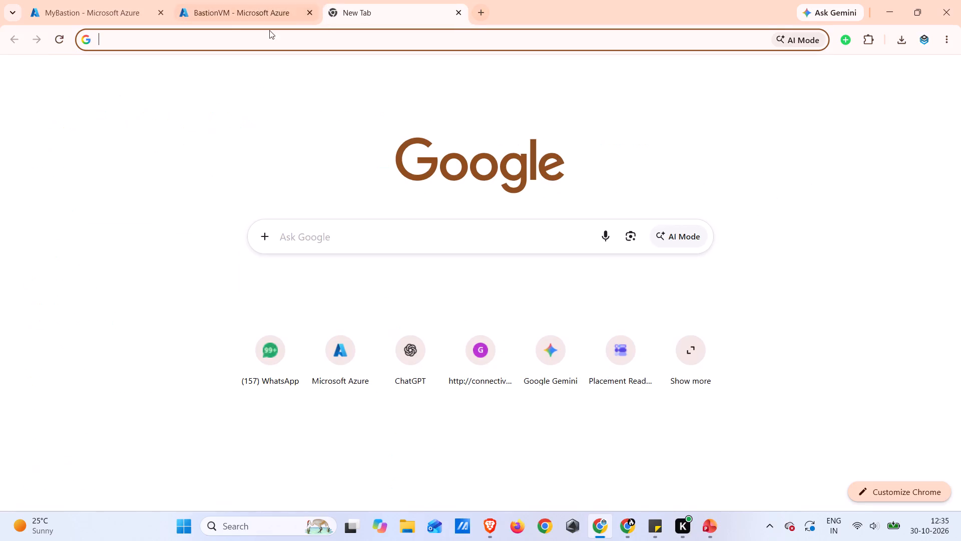
pyautogui.click(235, 0)
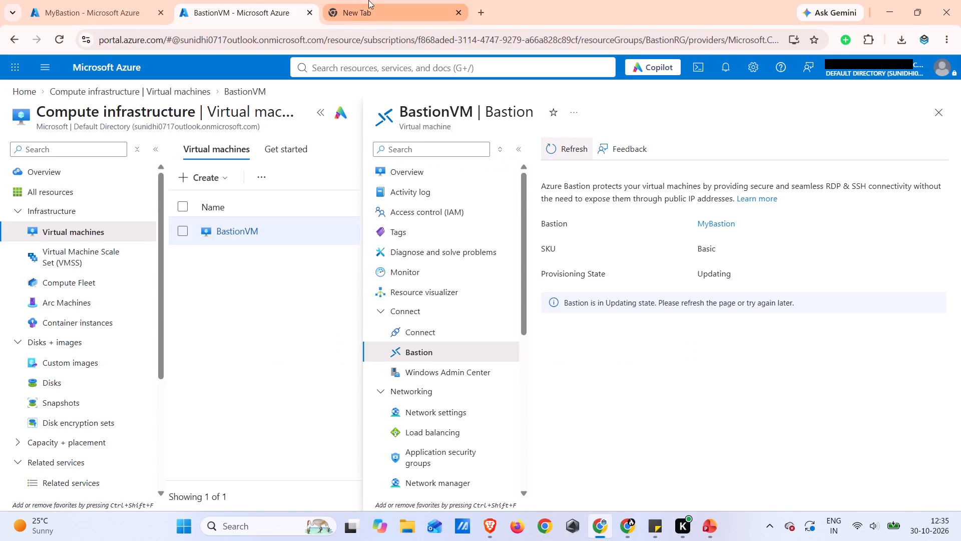
pyautogui.click(367, 0)
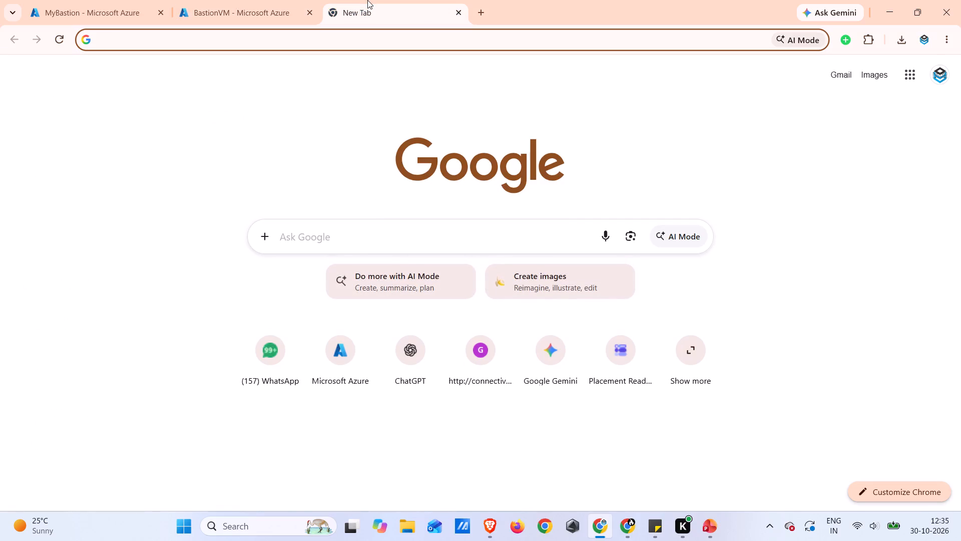
# Check the Step 15 VM credentials slide in PowerPoint against BastionVM's Bastion page in Chrome, and return to the new browser tab.
pyautogui.click(287, 0)
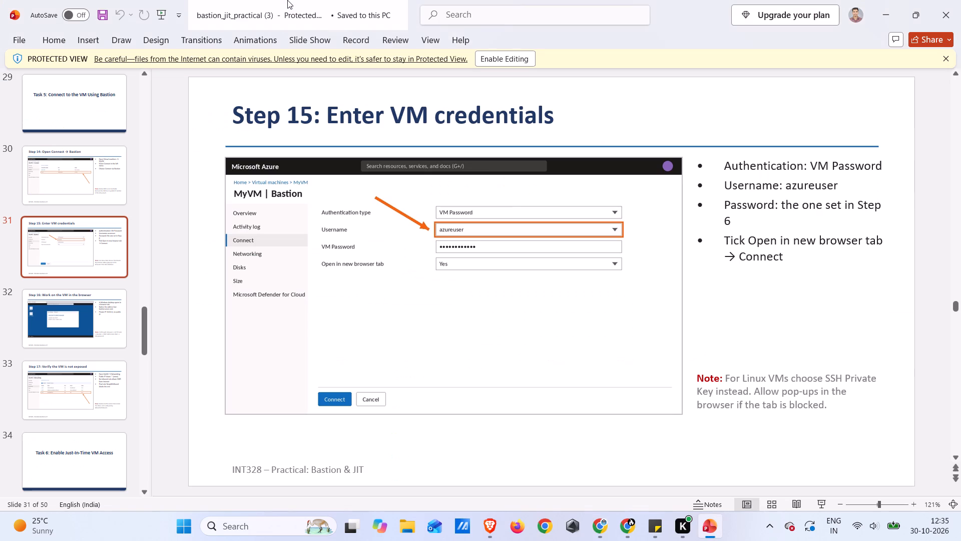
pyautogui.press('Down')
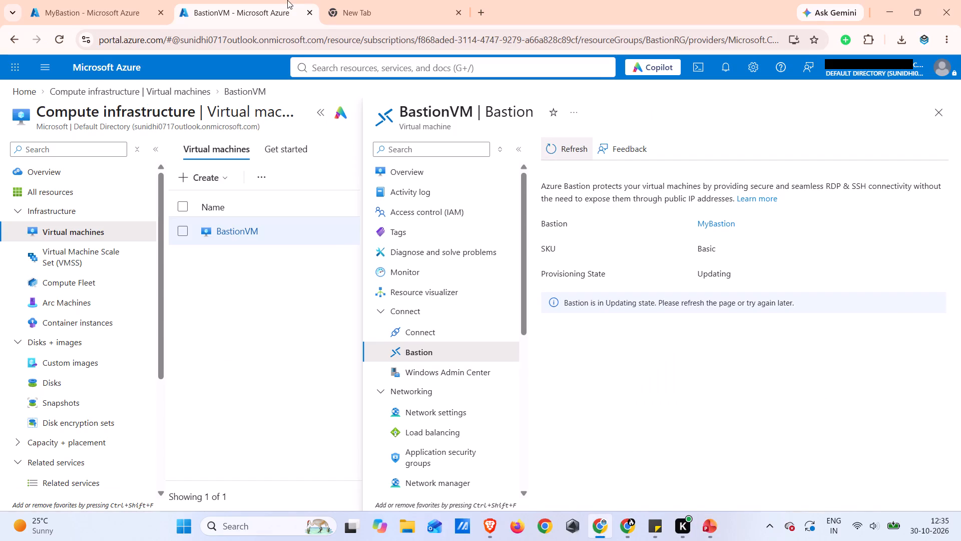
pyautogui.click(365, 0)
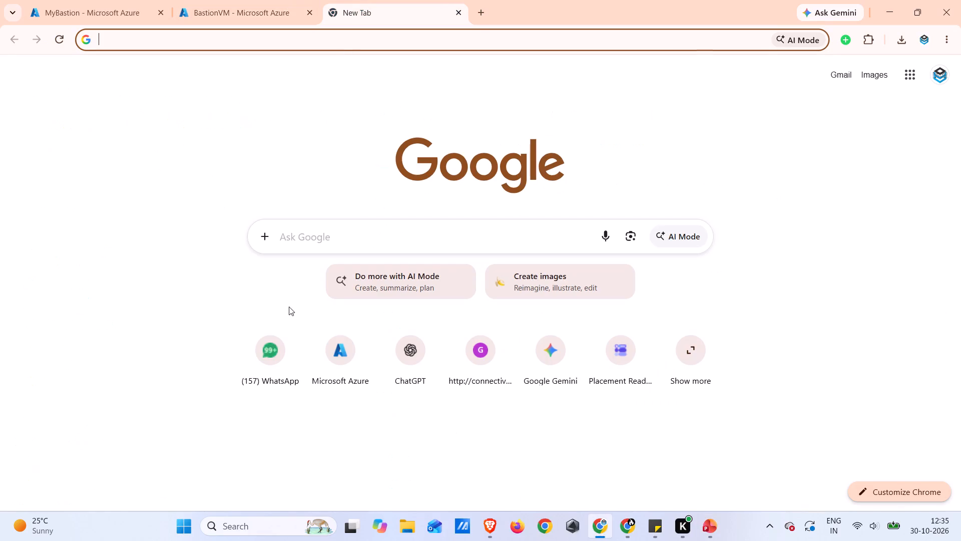
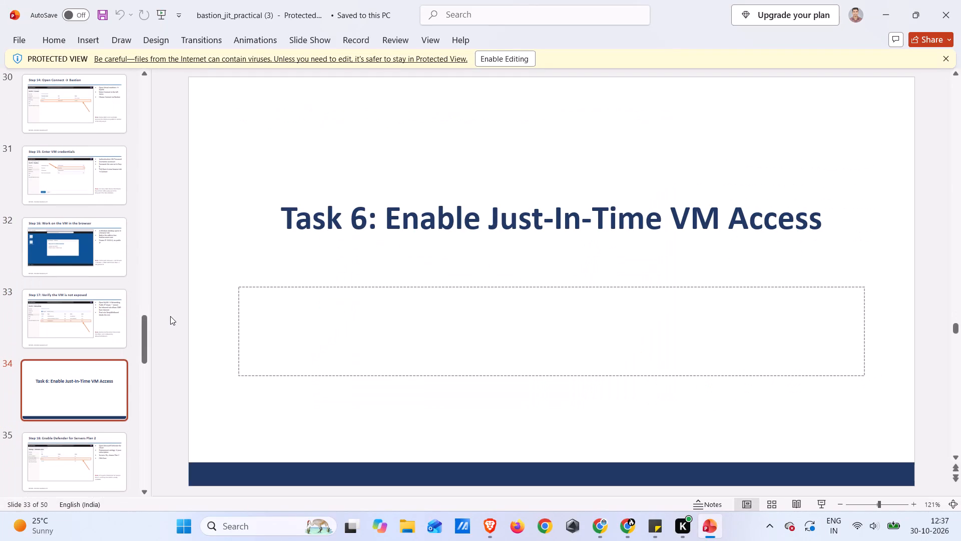
# Review the Task 6 slides on enabling Just-In-Time VM access, from Step 18 on Defender for Servers Plan 2 to Step 22 on the Deny rule.
pyautogui.press('Down')
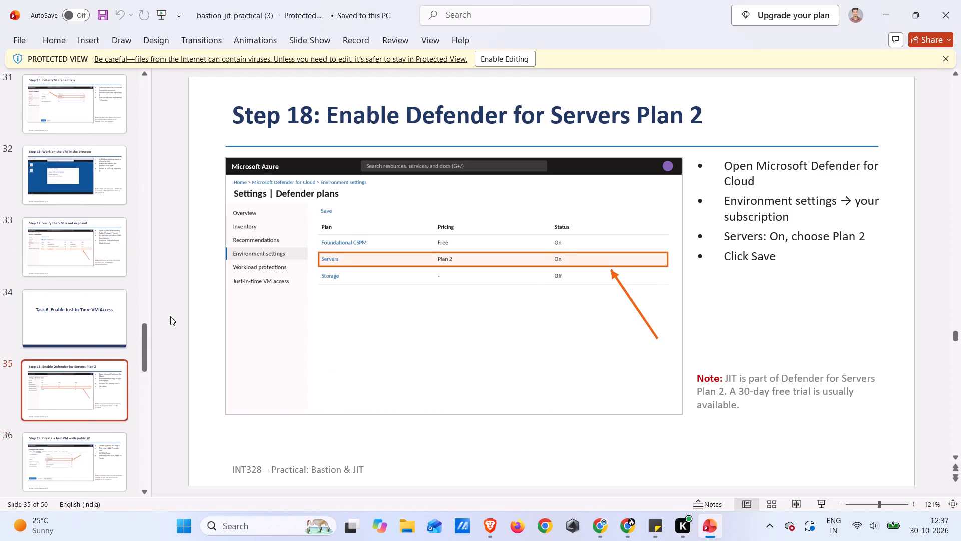
pyautogui.press('Down')
pyautogui.press('Down')
pyautogui.press('Down')
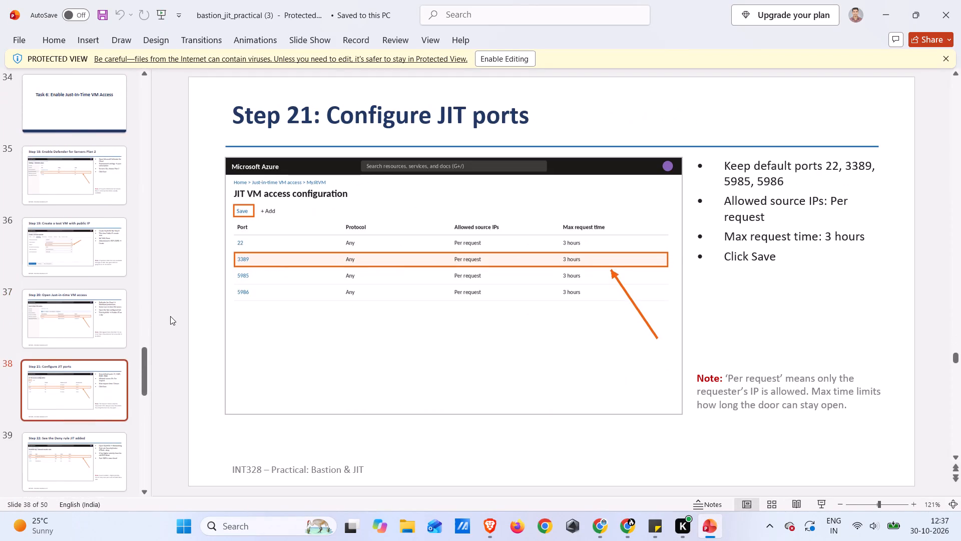
pyautogui.press('Down')
pyautogui.press('Up')
pyautogui.press('Up')
pyautogui.press('Up')
pyautogui.press('Up')
pyautogui.press('Up')
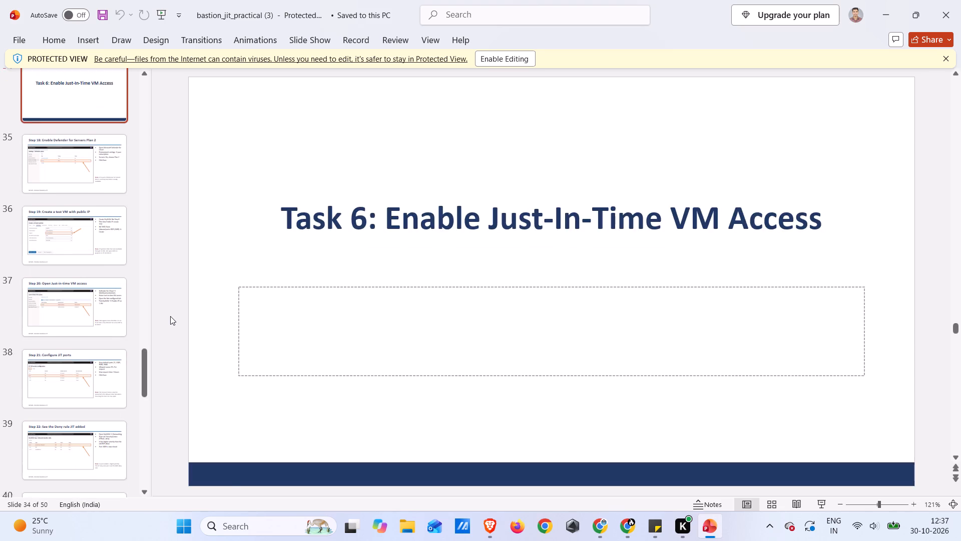
pyautogui.press('Down')
pyautogui.press('Down')
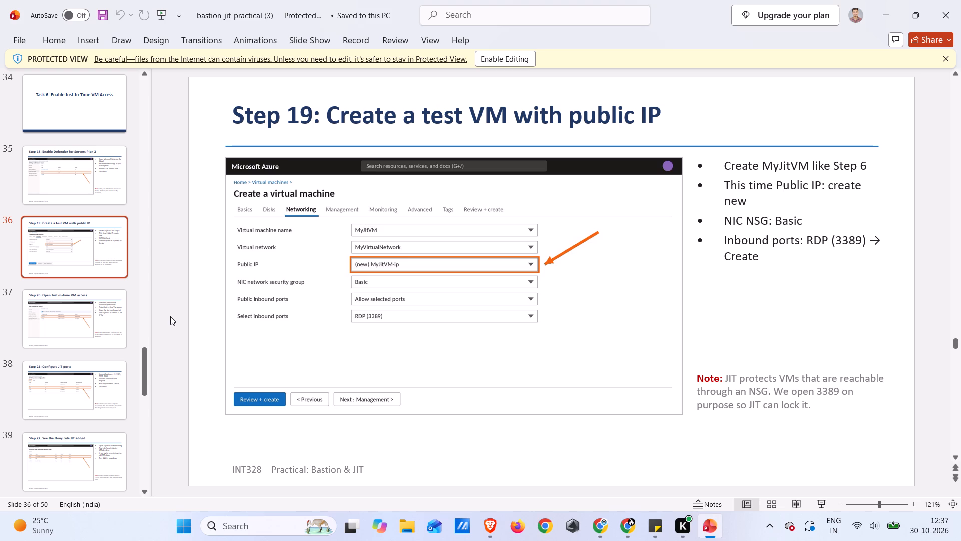
pyautogui.press('Down')
pyautogui.press('Down')
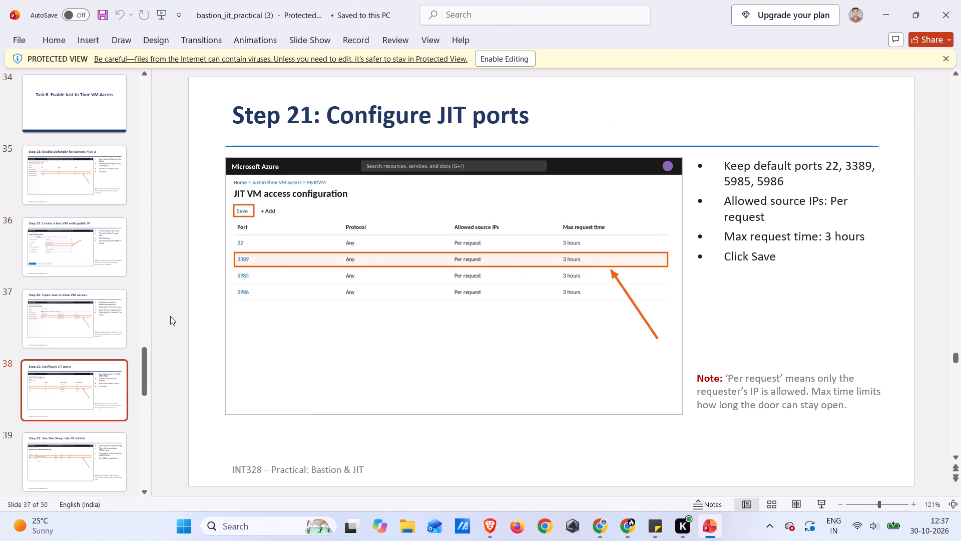
pyautogui.press('Down')
# Review the Task 7 slides on requesting and testing JIT access up to the Output / Result slide, and return to the Task 6 title slide.
pyautogui.press('Down')
pyautogui.press('Down')
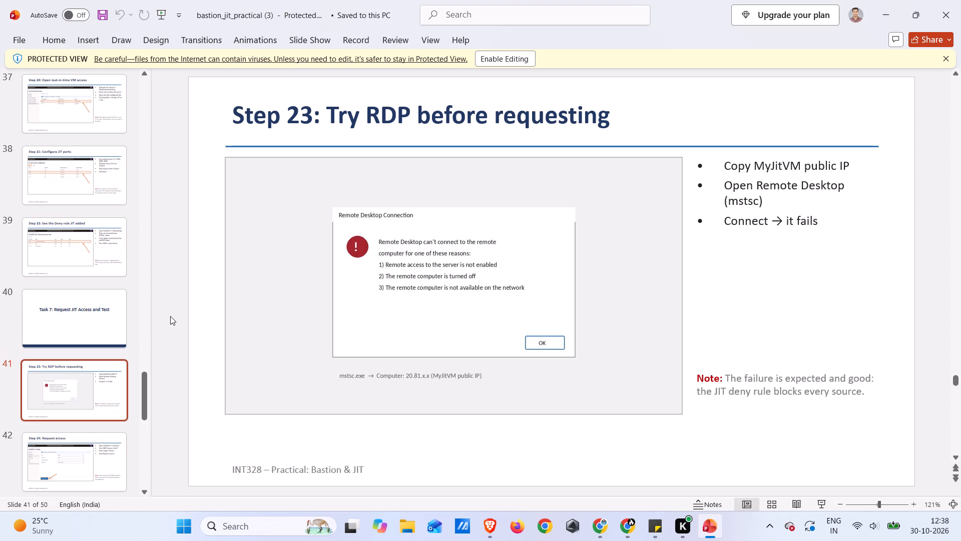
pyautogui.press('Down')
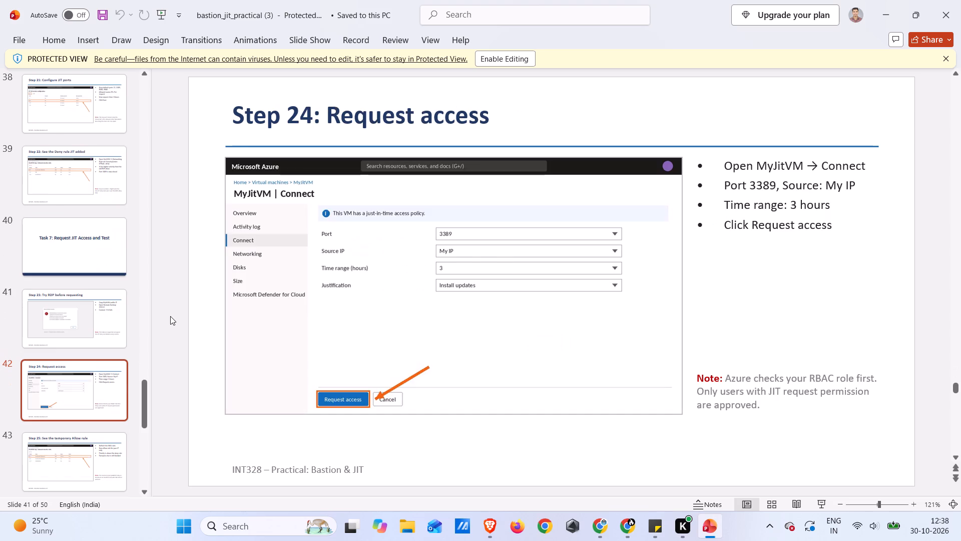
pyautogui.press('Down')
pyautogui.press('Down')
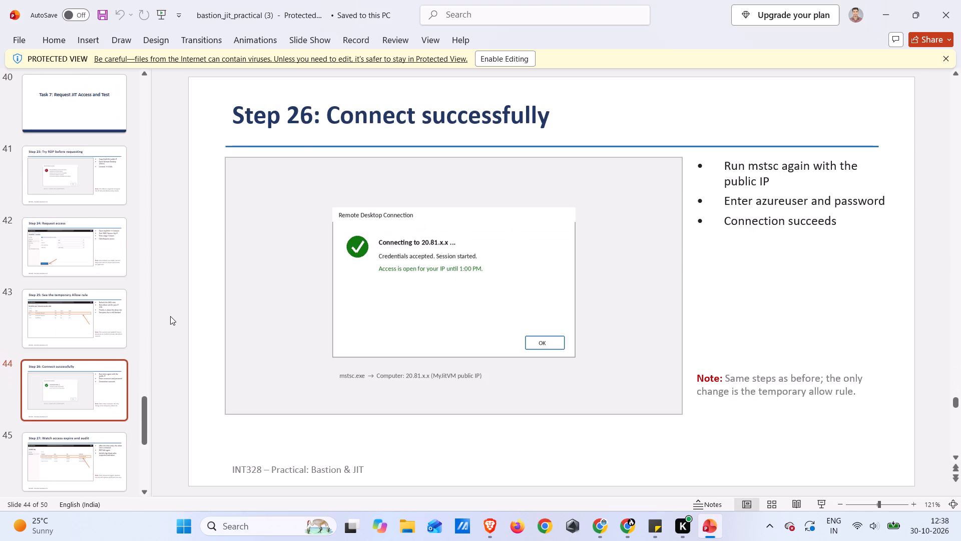
pyautogui.press('Down')
pyautogui.press('Down')
pyautogui.press('Up')
pyautogui.press('Up')
pyautogui.press('Up')
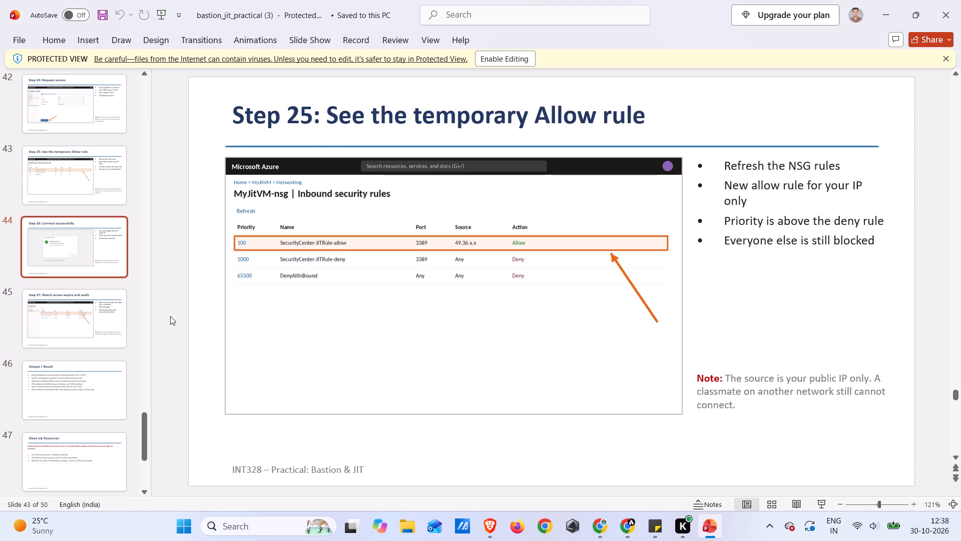
pyautogui.press('Up')
pyautogui.press('Up')
pyautogui.press('Up')
pyautogui.press('Up')
pyautogui.press('Up')
pyautogui.press('Up')
pyautogui.press('Up')
pyautogui.press('Up')
pyautogui.press('Up')
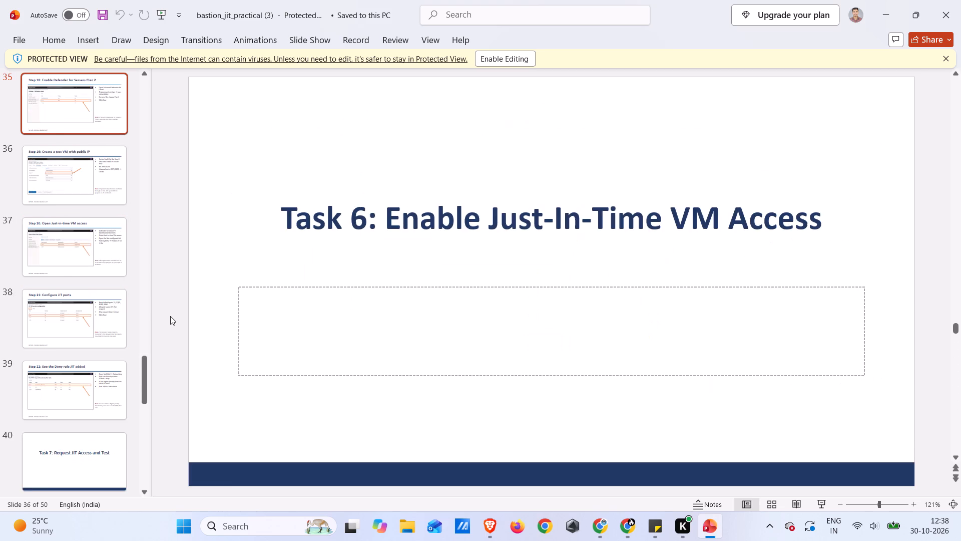
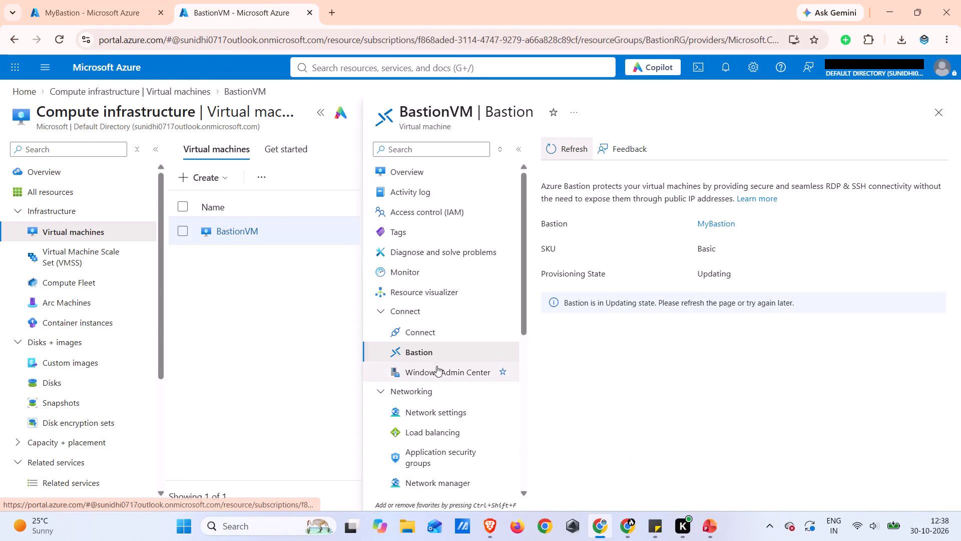
# Open the MyBastion resource linked from BastionVM's Bastion page.
pyautogui.click(702, 220)
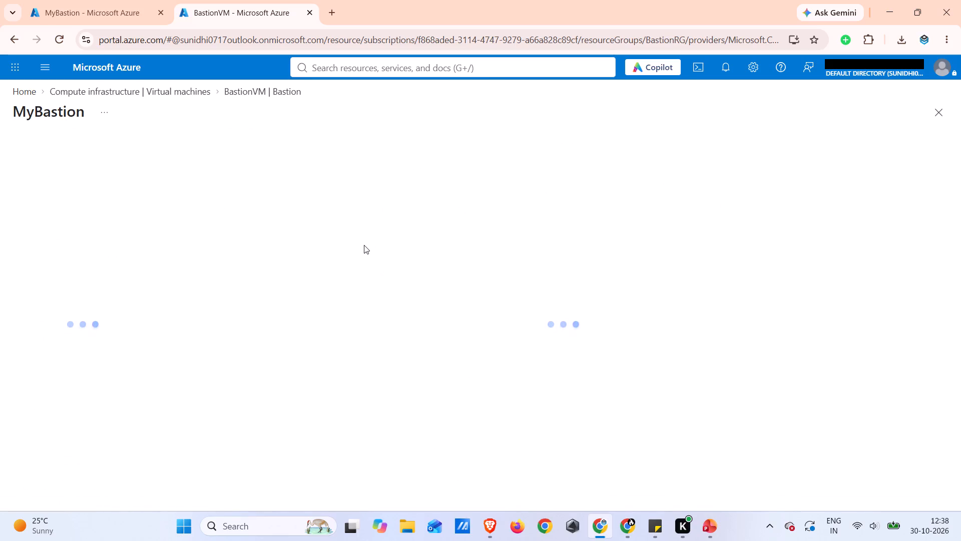
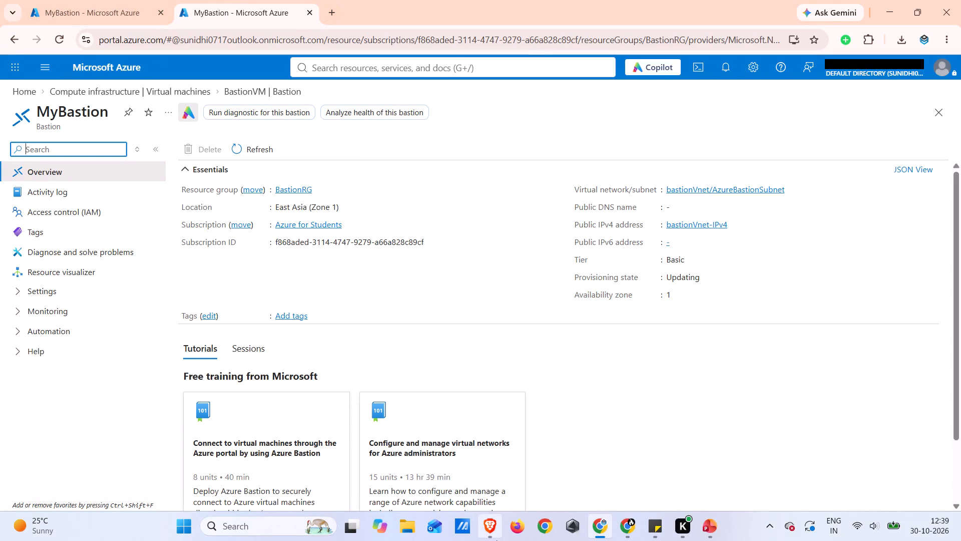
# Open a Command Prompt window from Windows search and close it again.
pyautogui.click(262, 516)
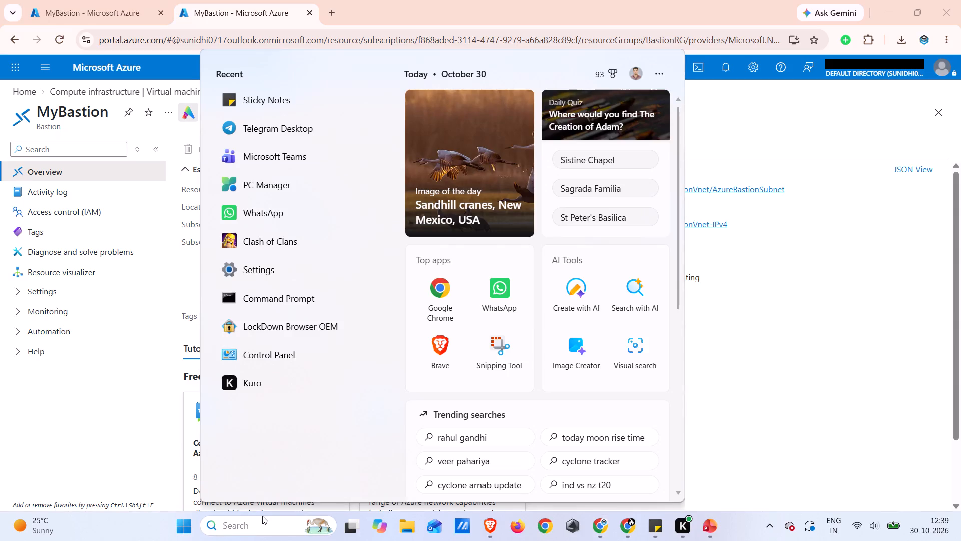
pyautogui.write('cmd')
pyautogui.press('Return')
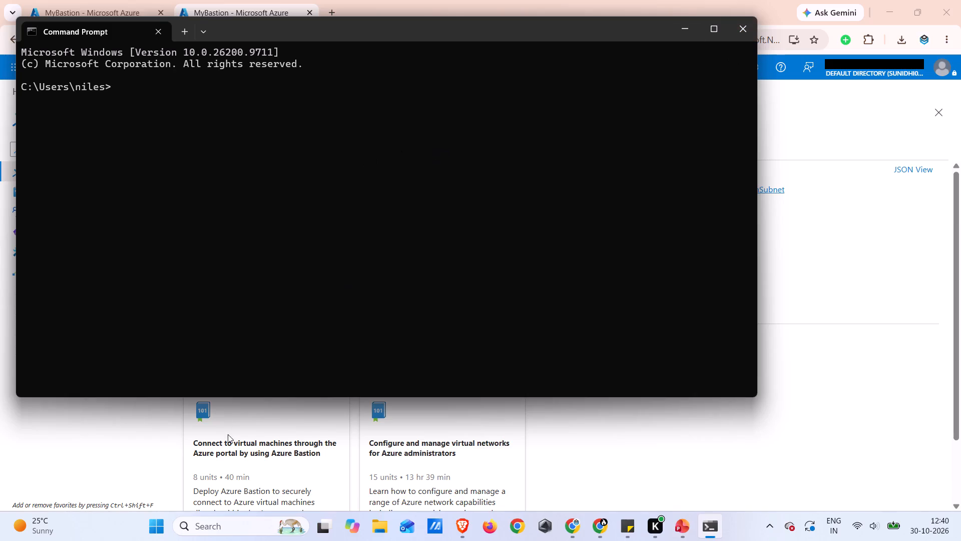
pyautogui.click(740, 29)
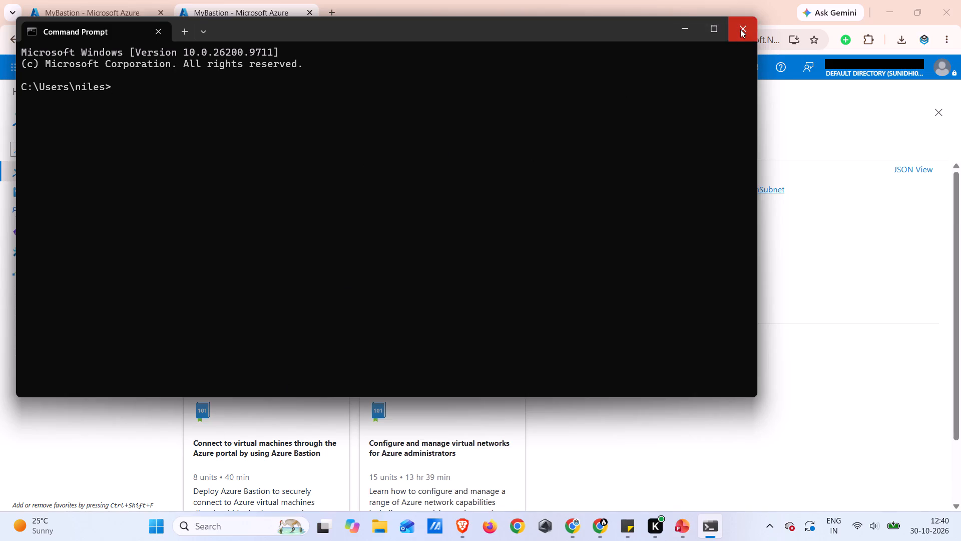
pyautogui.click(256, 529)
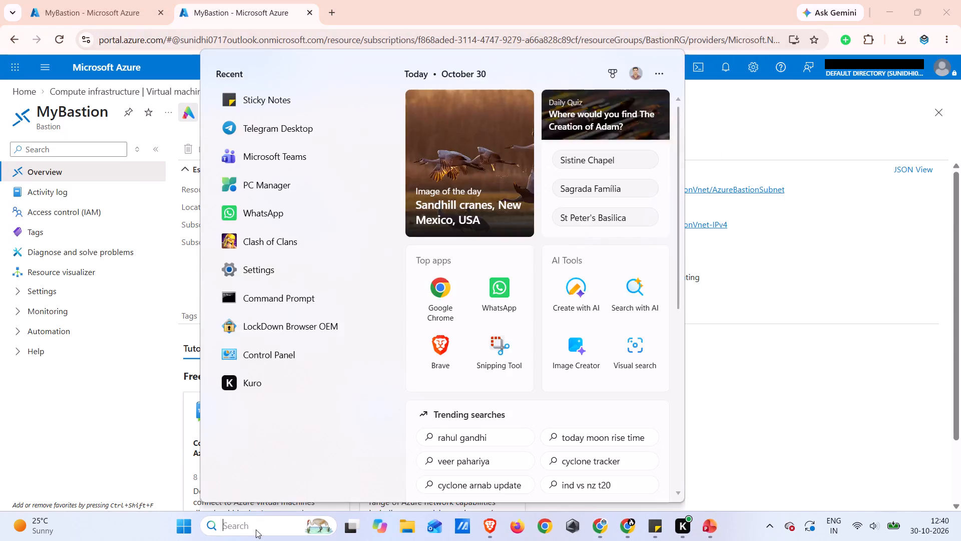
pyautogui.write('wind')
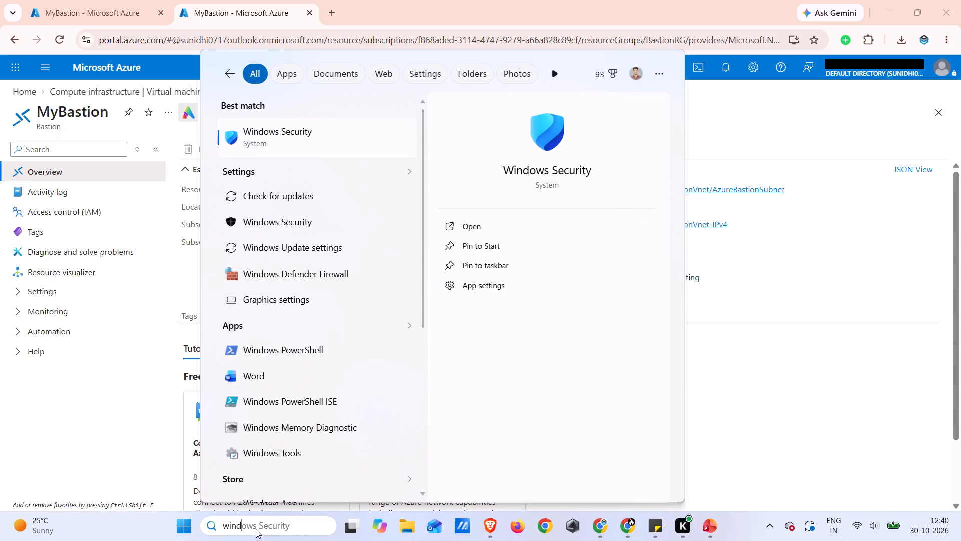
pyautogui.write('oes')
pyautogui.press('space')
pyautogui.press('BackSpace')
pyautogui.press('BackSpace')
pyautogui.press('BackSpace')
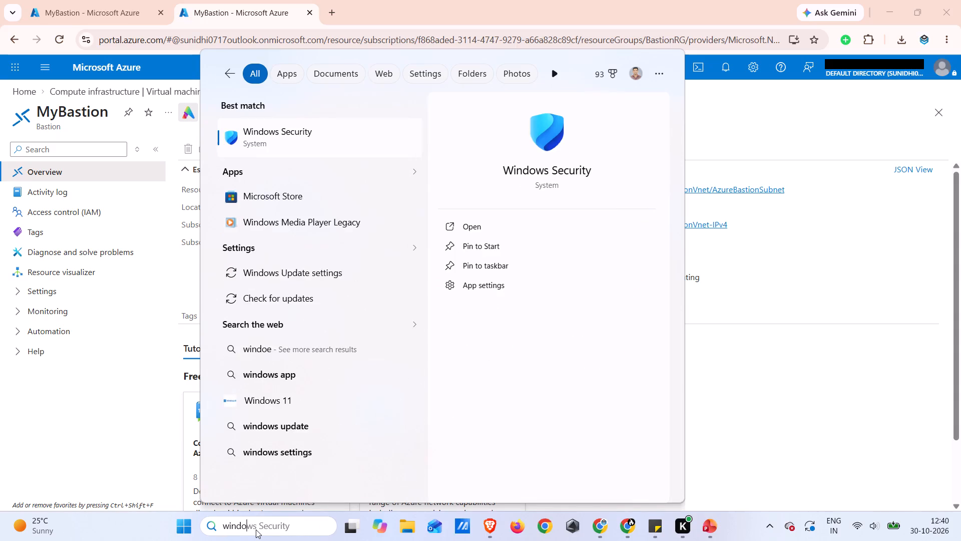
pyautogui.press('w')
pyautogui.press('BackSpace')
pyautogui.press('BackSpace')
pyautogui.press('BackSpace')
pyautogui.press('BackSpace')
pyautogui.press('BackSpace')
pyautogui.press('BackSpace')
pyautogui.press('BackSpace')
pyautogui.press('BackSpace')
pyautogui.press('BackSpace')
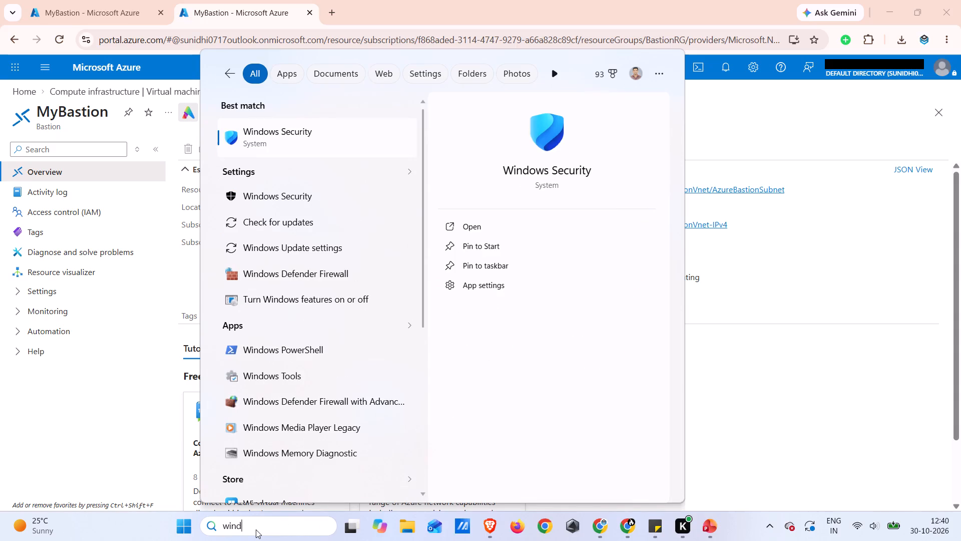
# Search Windows for cmd to find Command Prompt.
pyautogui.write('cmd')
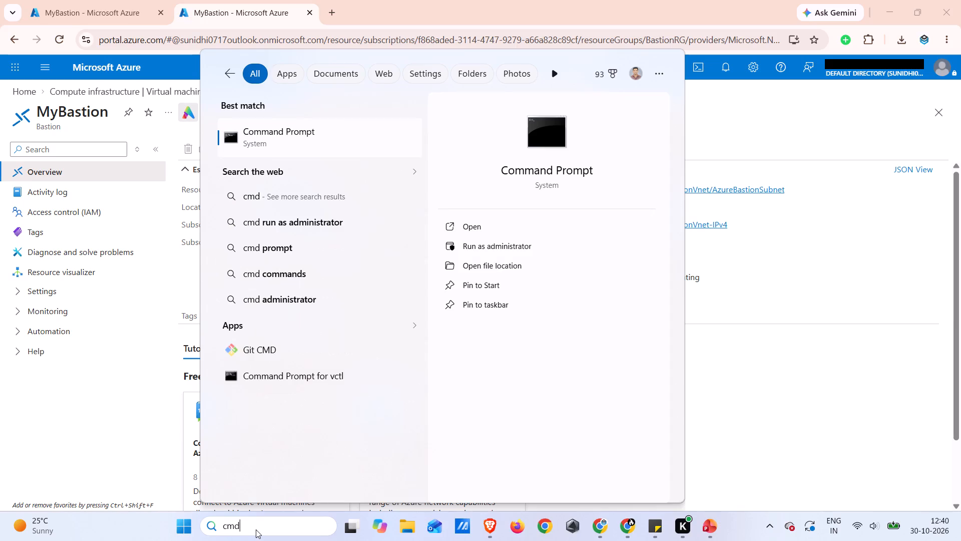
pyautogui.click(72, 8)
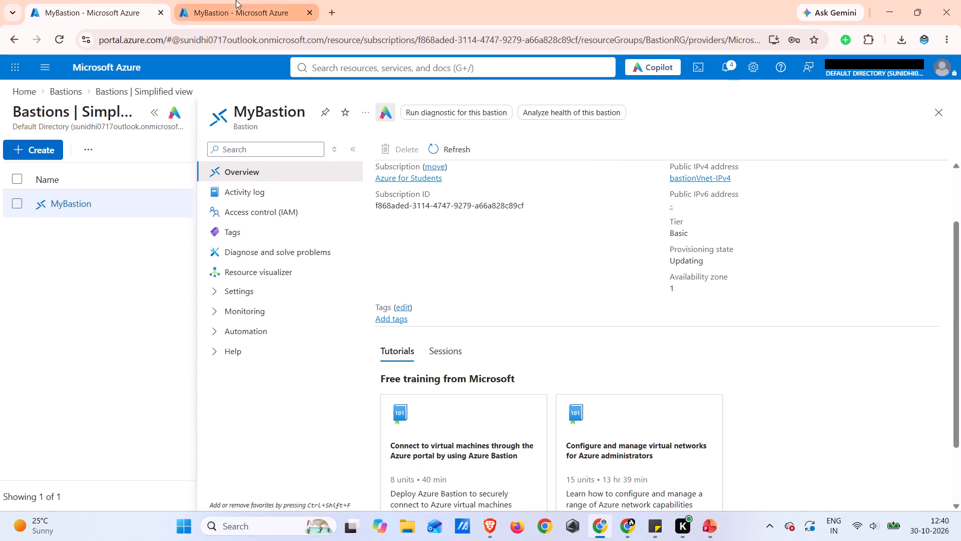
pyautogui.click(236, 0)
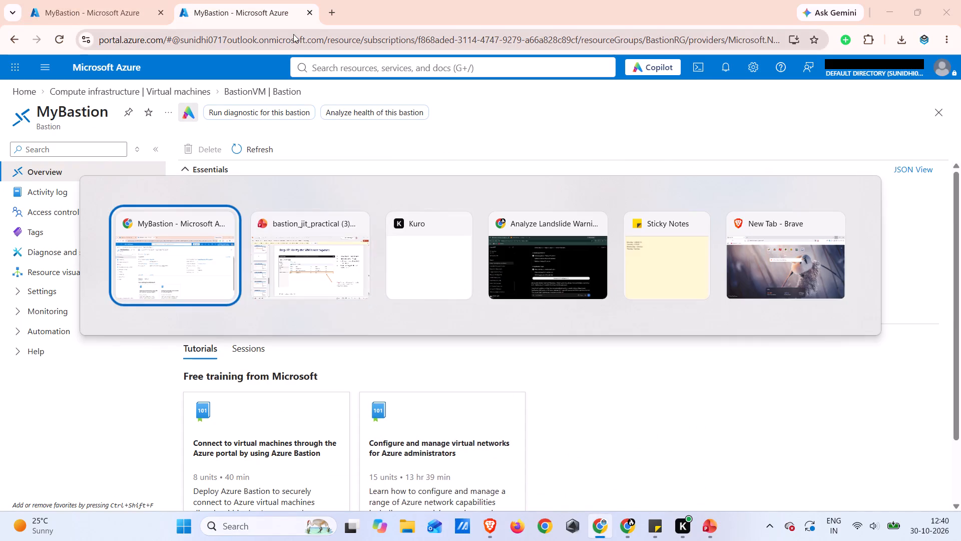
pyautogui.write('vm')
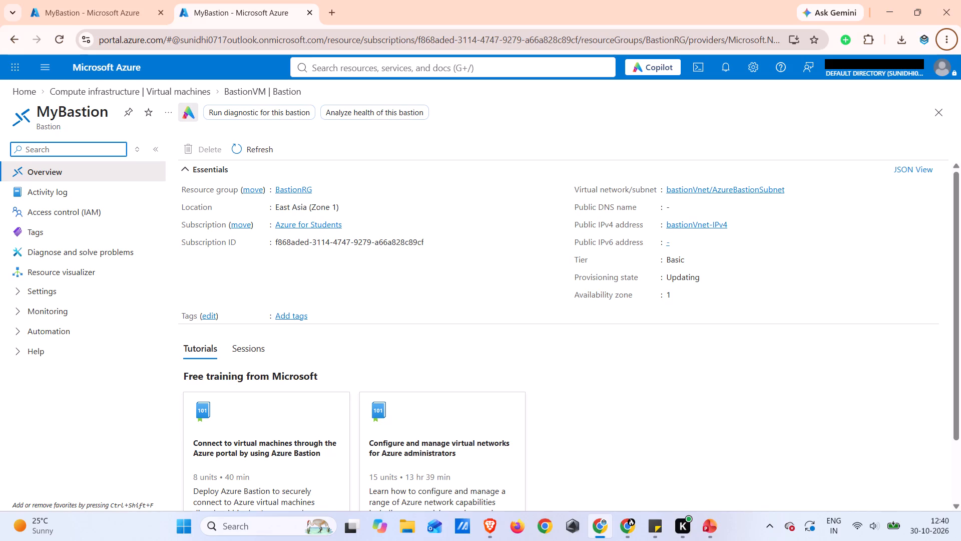
# Search Windows for "cmd" and run Command Prompt as administrator.
pyautogui.click(280, 531)
pyautogui.write('cmd')
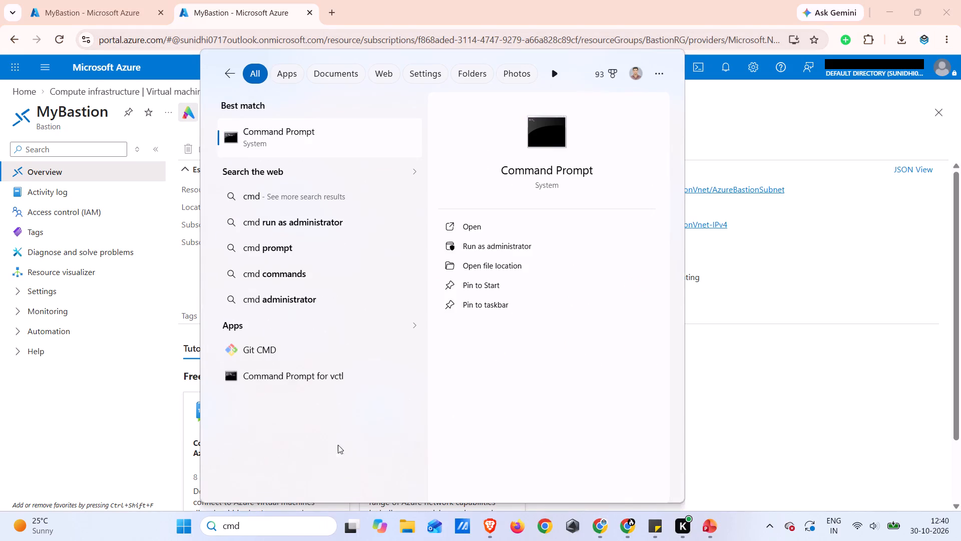
pyautogui.click(535, 247)
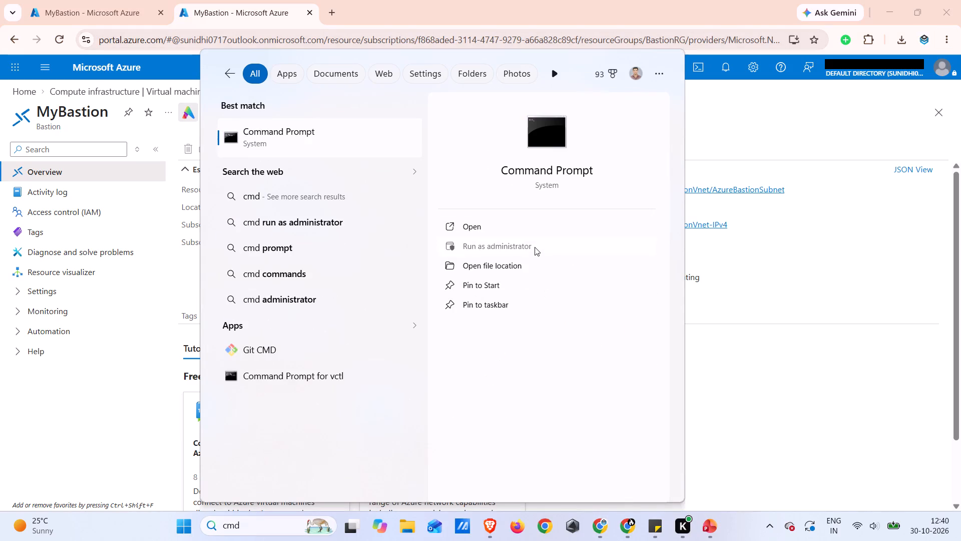